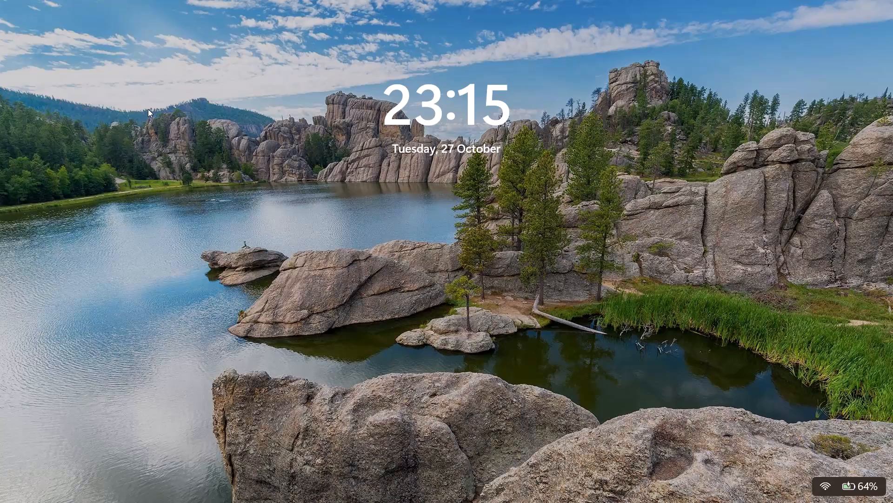
# Open the Bag Receive page from the bagging operations.
pyautogui.click(148, 109)
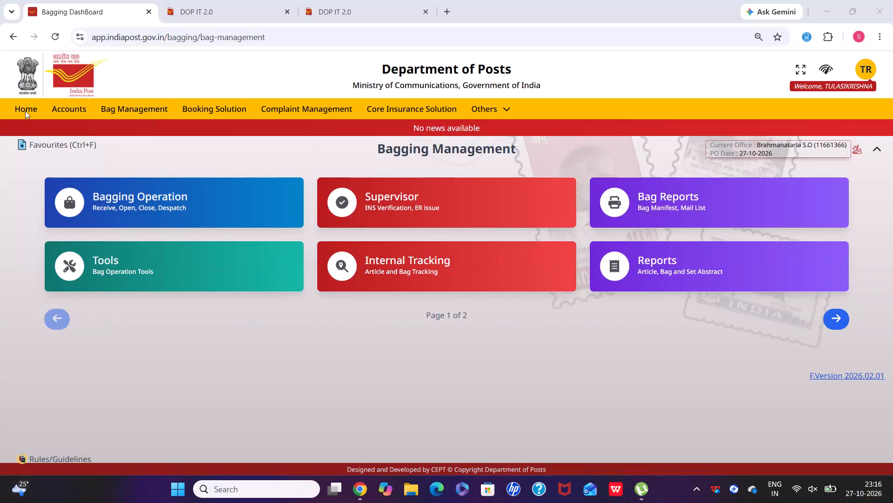
pyautogui.click(100, 212)
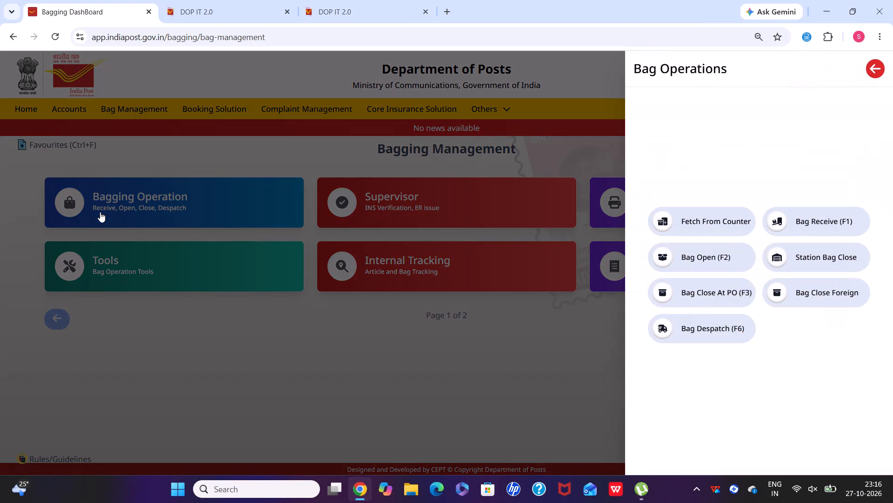
pyautogui.click(100, 212)
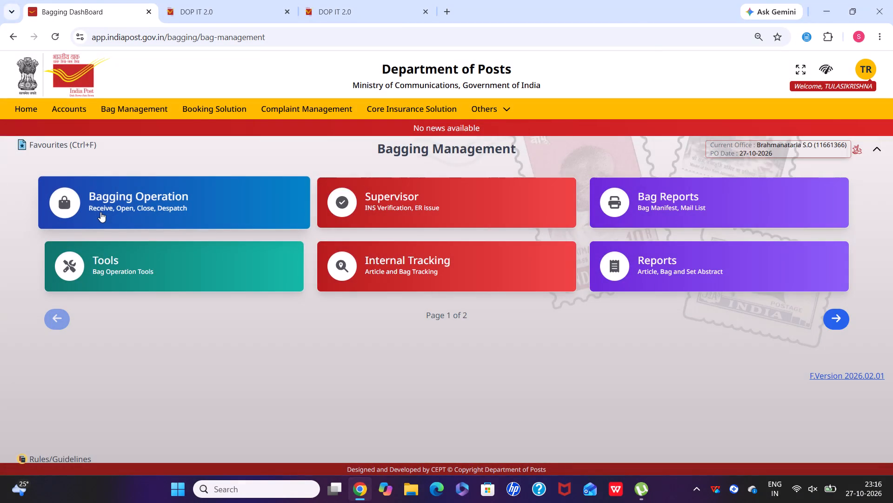
pyautogui.click(100, 212)
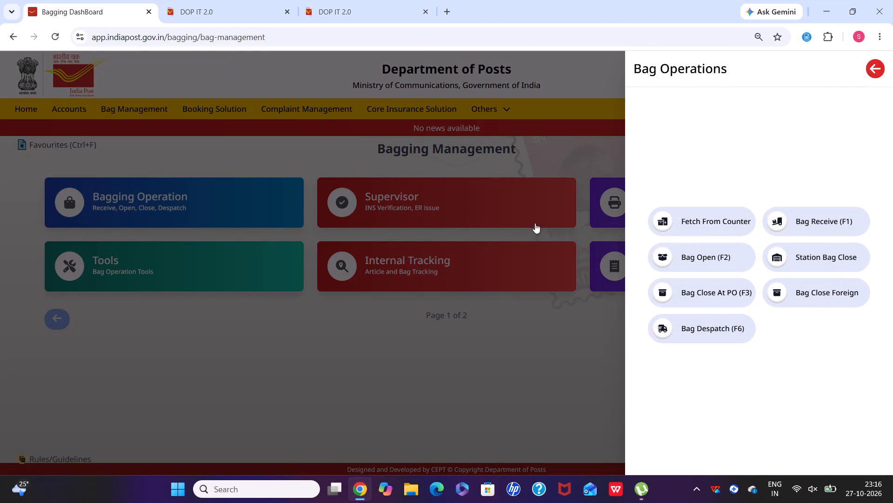
pyautogui.click(813, 211)
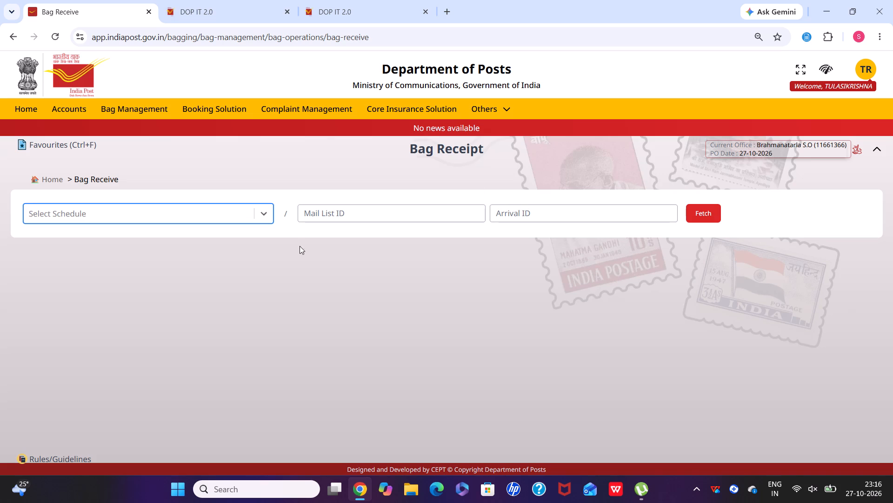
# Fetch the expected bags for the Venkatapuram B.O to Brahmanatarla S.O 13:15 foot schedule (396963).
pyautogui.click(248, 211)
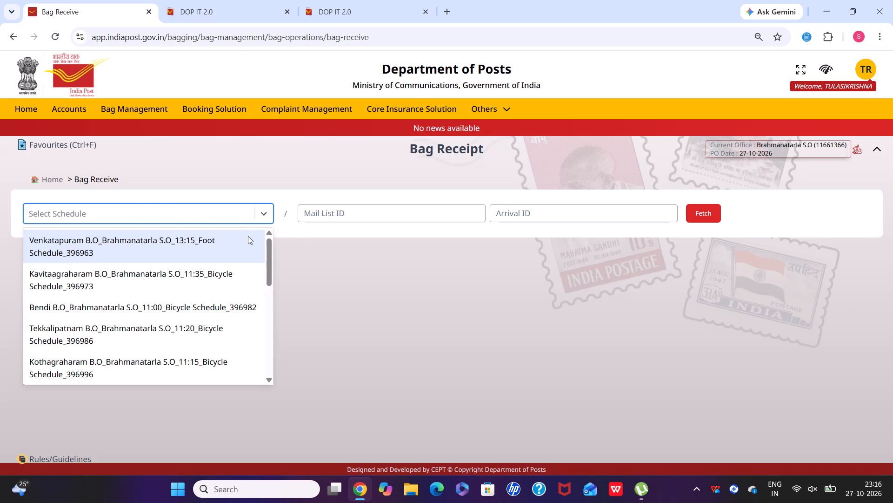
pyautogui.click(214, 244)
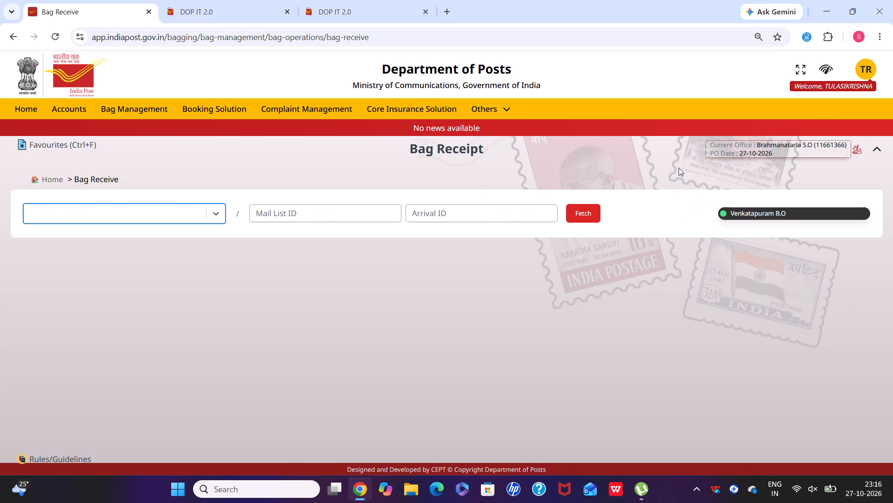
pyautogui.click(586, 213)
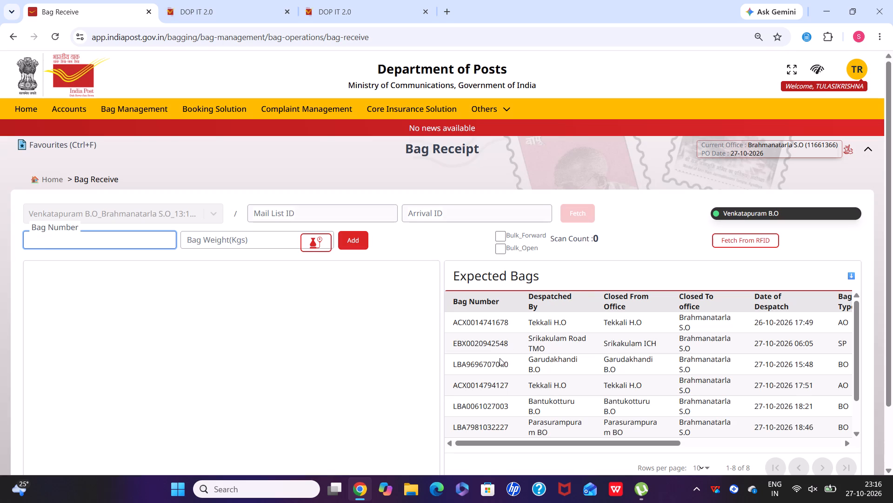
pyautogui.click(500, 358)
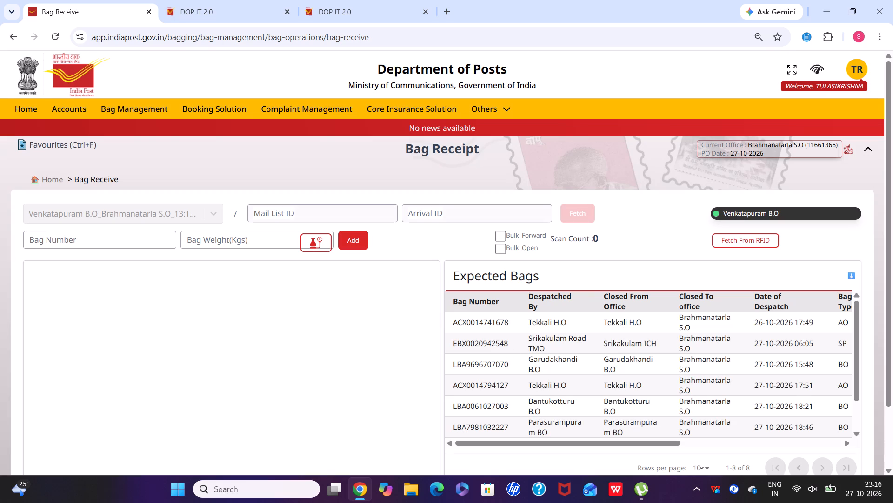
pyautogui.click(493, 403)
pyautogui.scroll(-2, 493, 403)
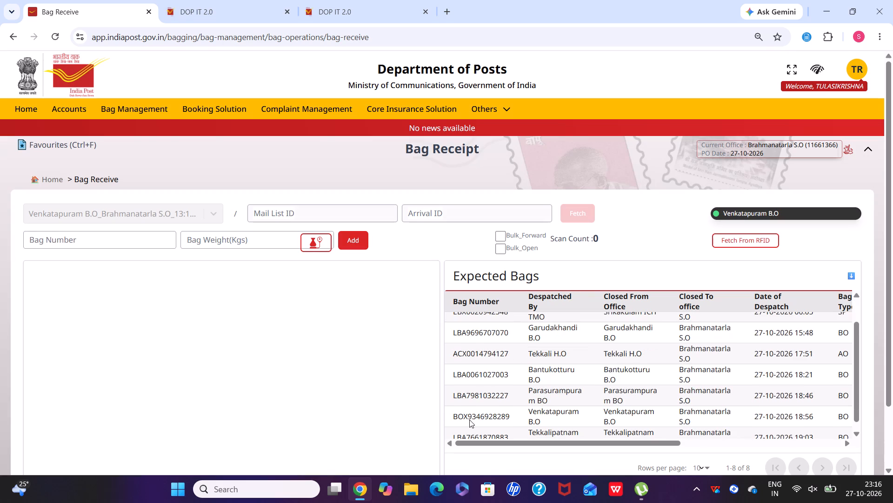
pyautogui.doubleClick(490, 386)
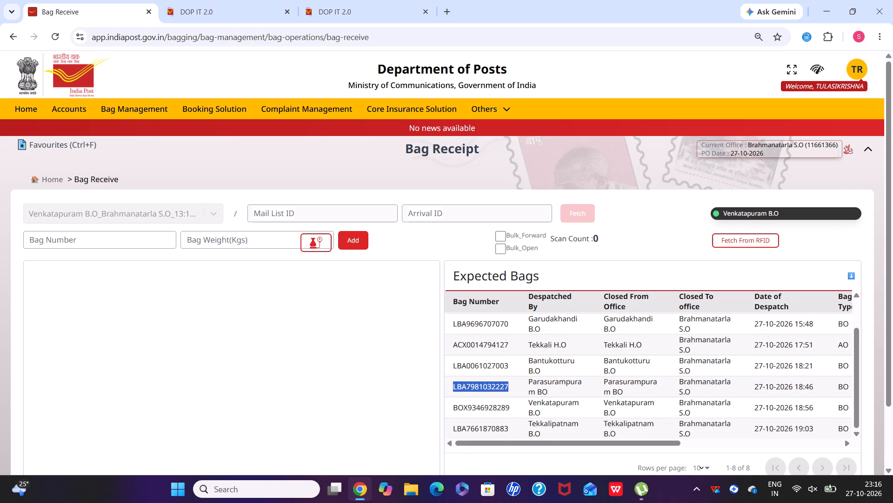
pyautogui.hotkey('ctrl', 'c')
pyautogui.click(149, 242)
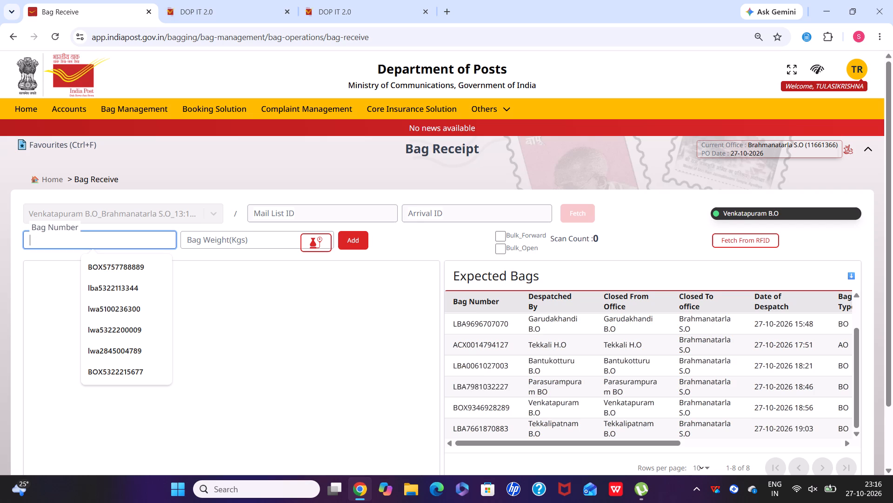
pyautogui.hotkey('ctrl', 'v')
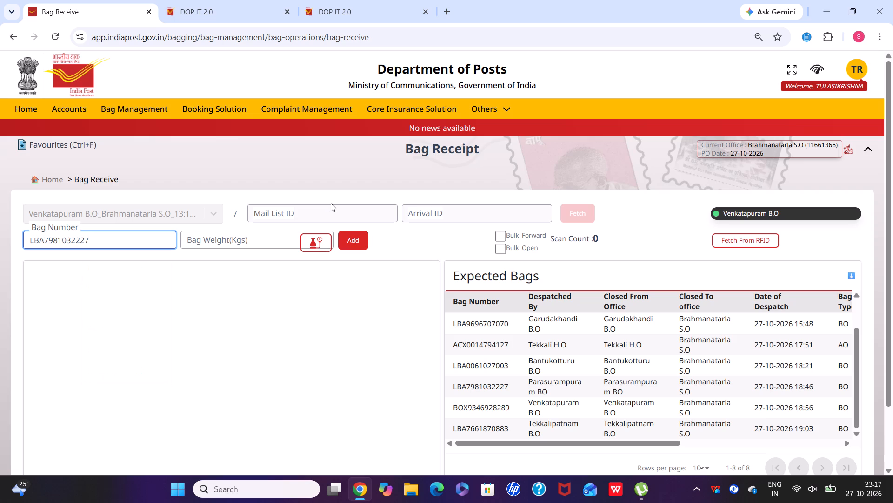
pyautogui.click(347, 239)
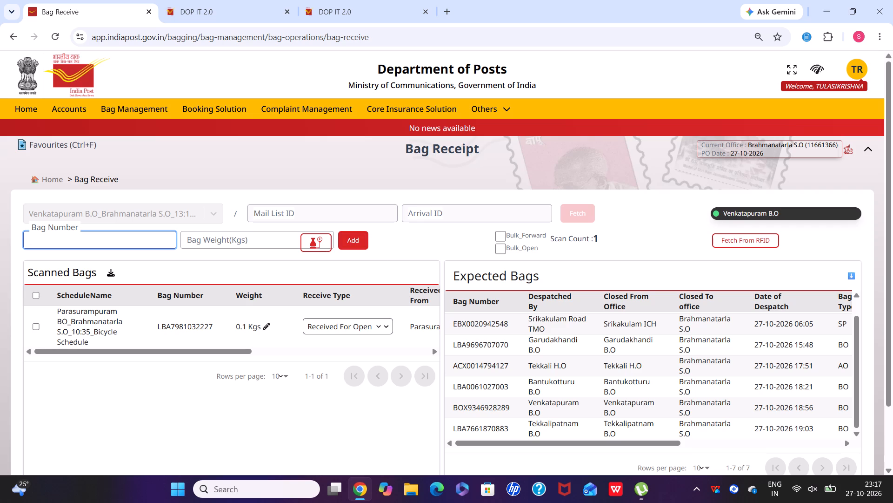
pyautogui.doubleClick(498, 405)
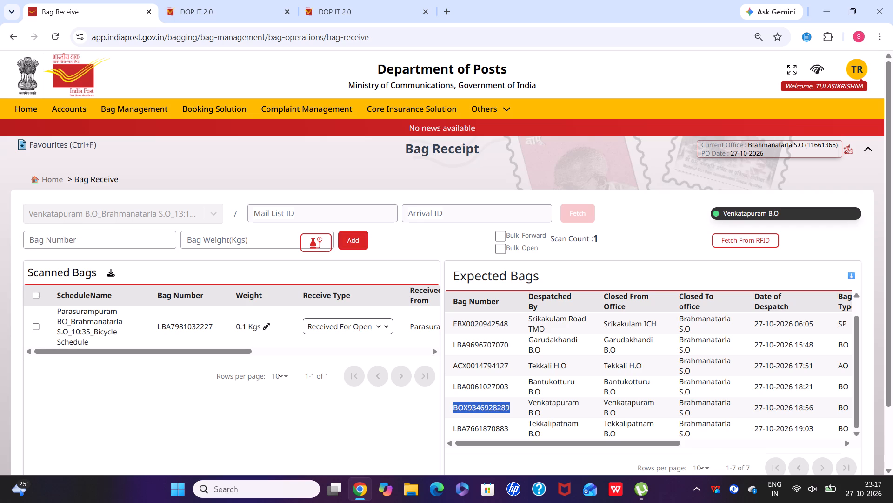
pyautogui.hotkey('ctrl', 'c')
pyautogui.click(168, 239)
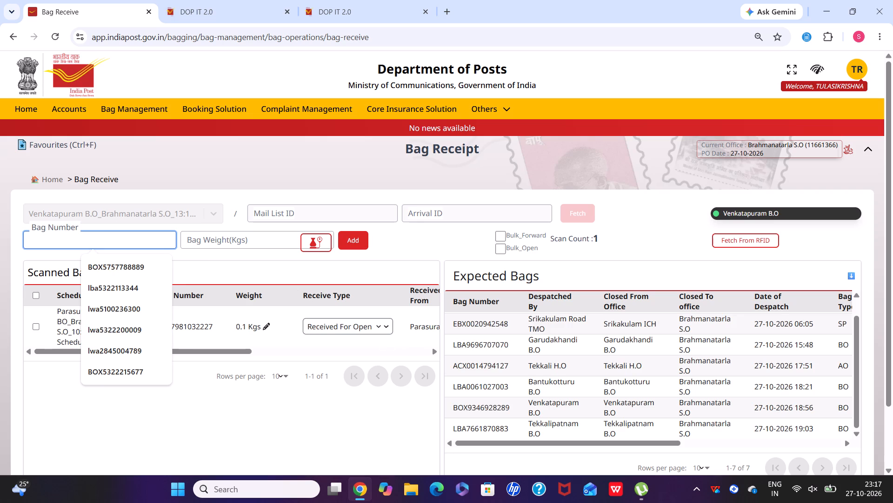
pyautogui.hotkey('ctrl', 'v')
pyautogui.click(361, 235)
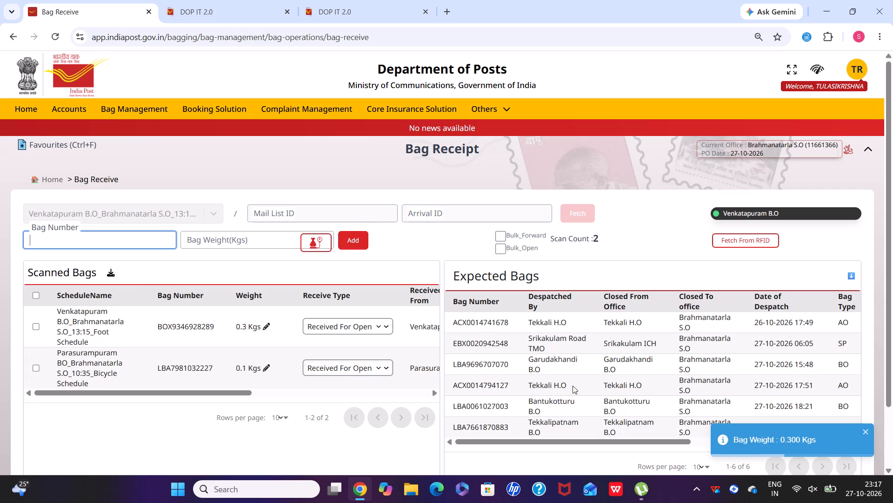
pyautogui.doubleClick(499, 428)
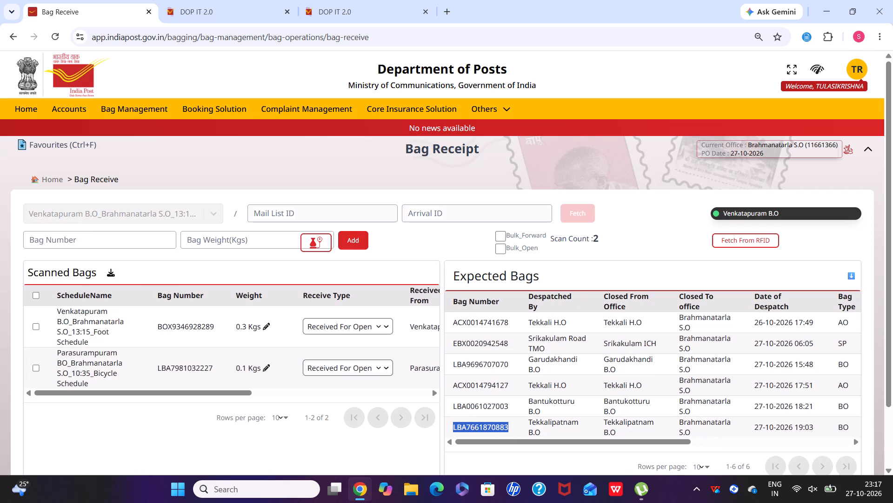
pyautogui.hotkey('ctrl', 'c')
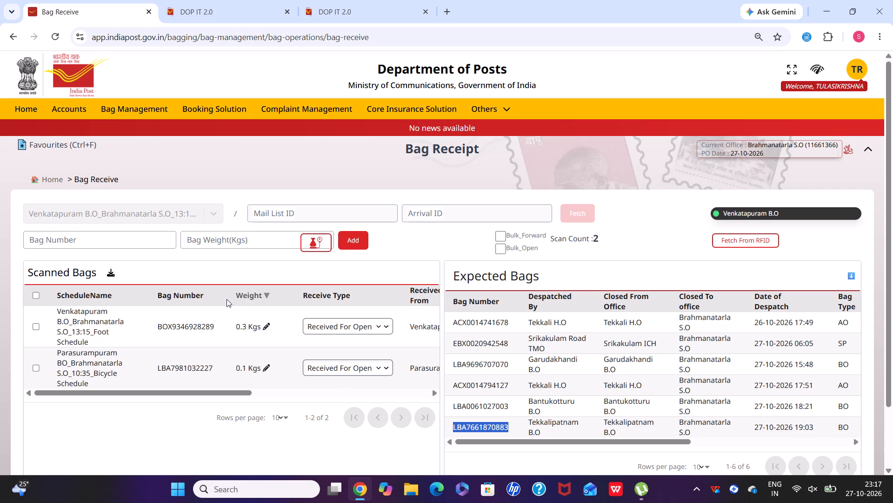
pyautogui.click(152, 238)
pyautogui.hotkey('ctrl', 'v')
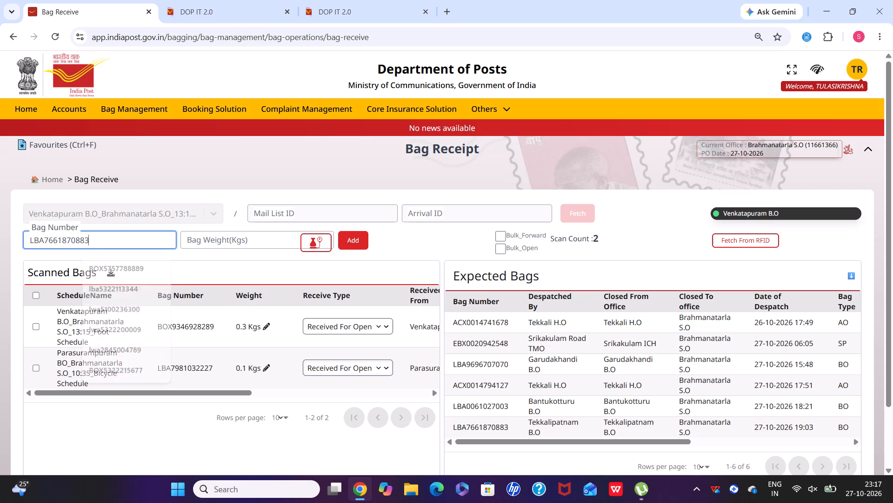
pyautogui.click(358, 244)
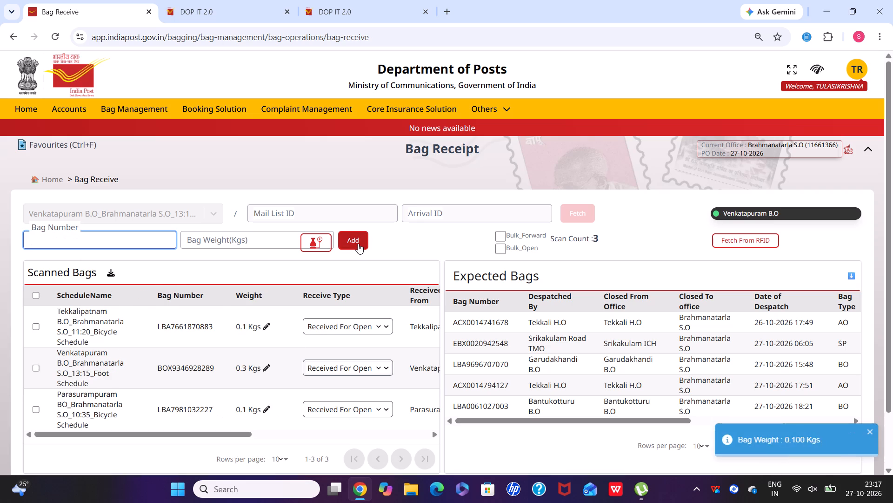
# Submit the three scanned bags as received.
pyautogui.click(505, 406)
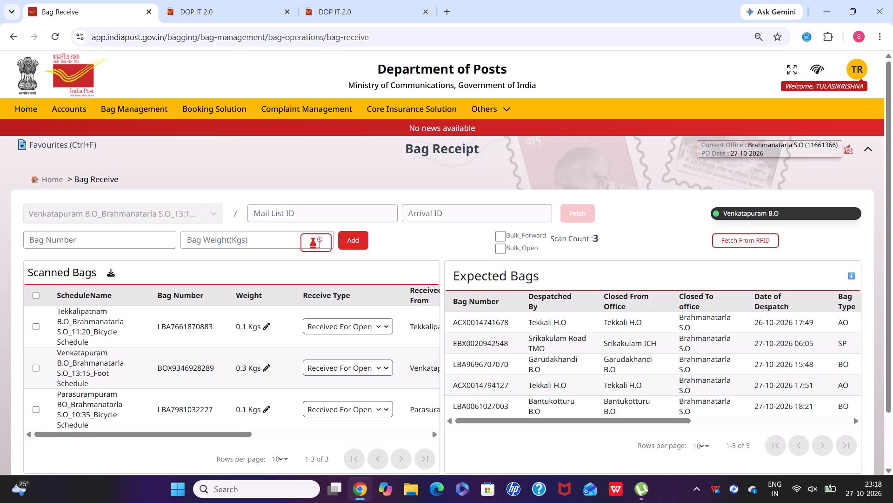
pyautogui.scroll(-3, 505, 406)
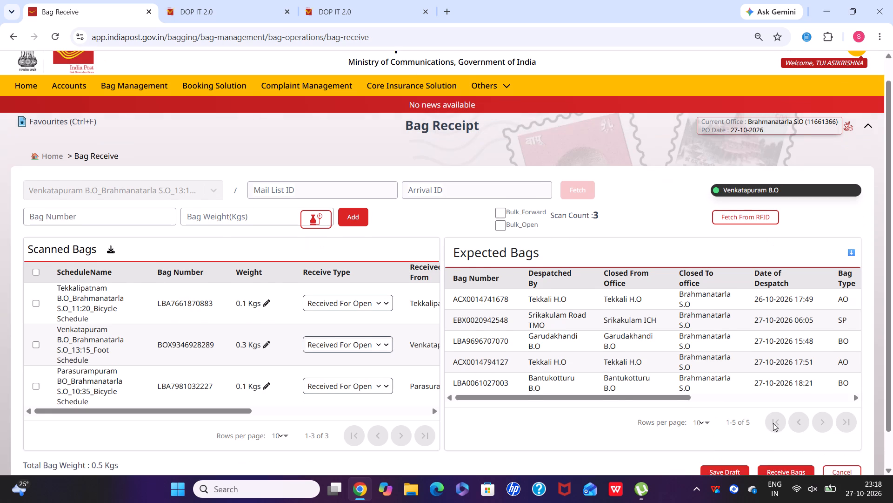
pyautogui.click(780, 434)
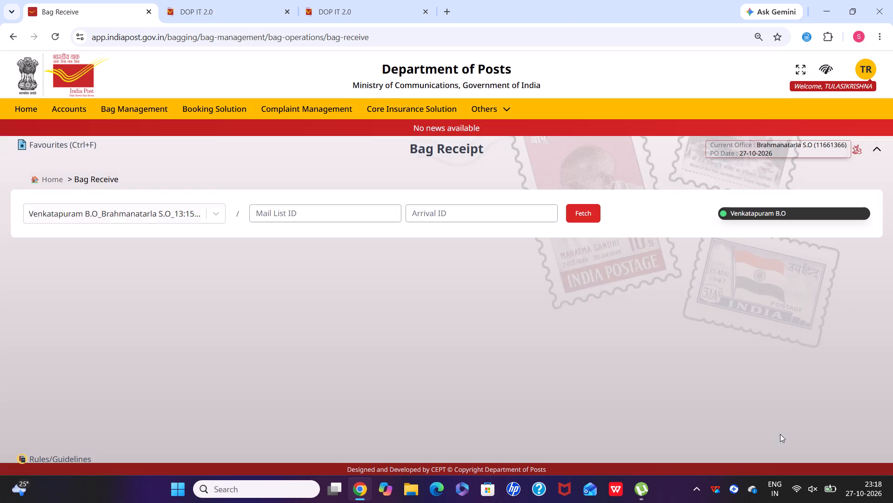
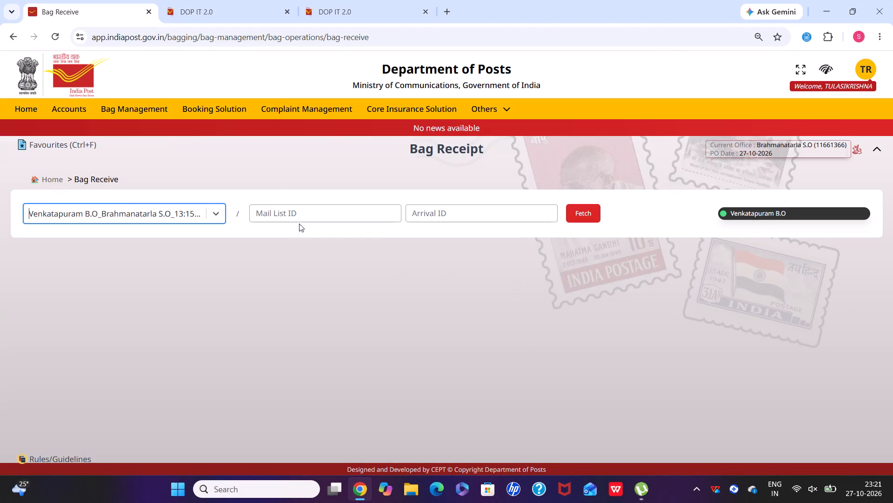
# Select the Garudakhandi B.O to Brahmanatarla S.O 13:30 Bicycle Schedule 397023 for the bag receipt.
pyautogui.click(219, 216)
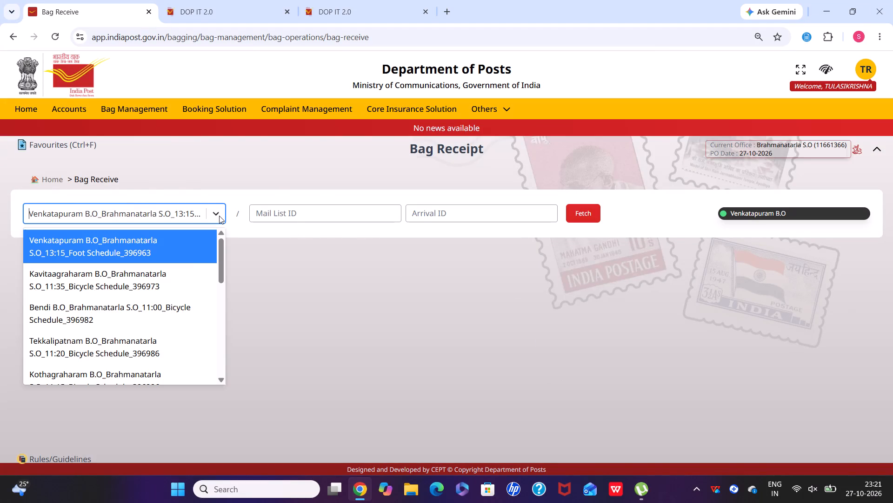
pyautogui.scroll(-1, 171, 285)
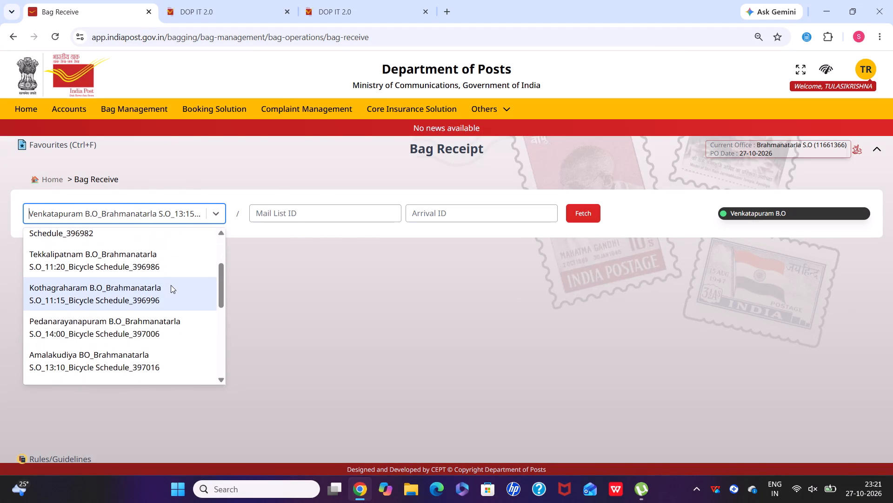
pyautogui.scroll(-2, 171, 285)
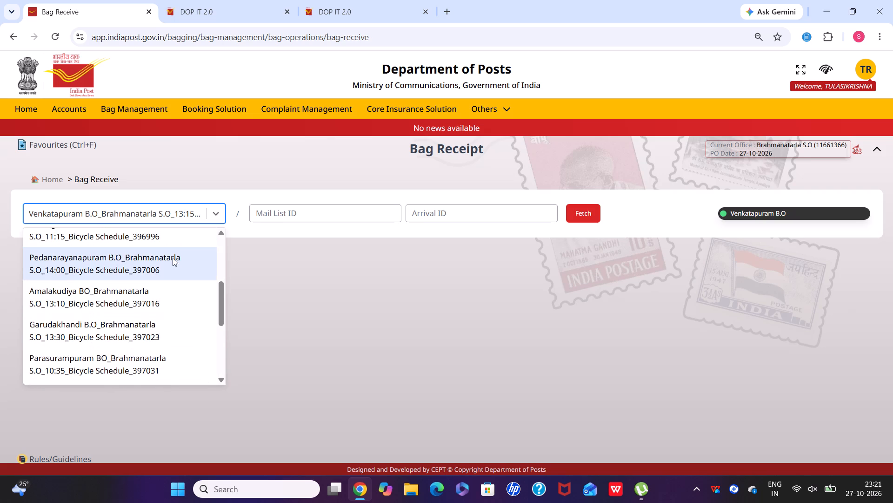
pyautogui.click(153, 326)
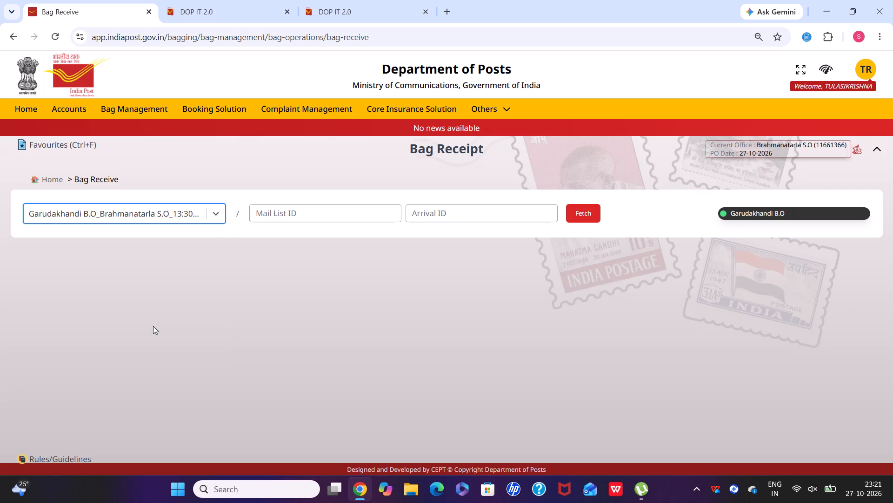
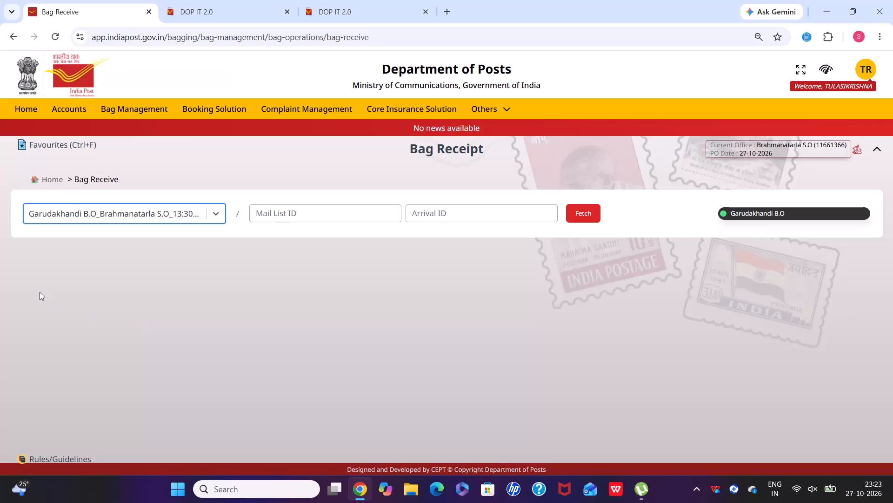
pyautogui.click(591, 215)
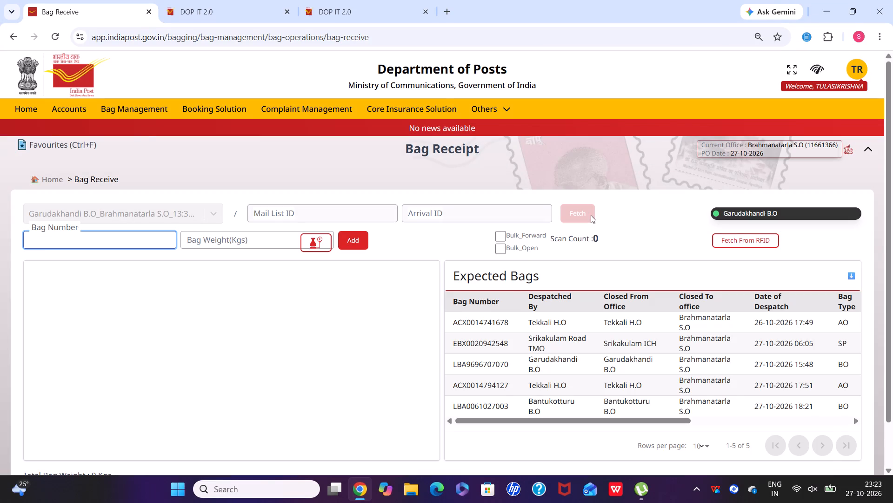
pyautogui.doubleClick(487, 366)
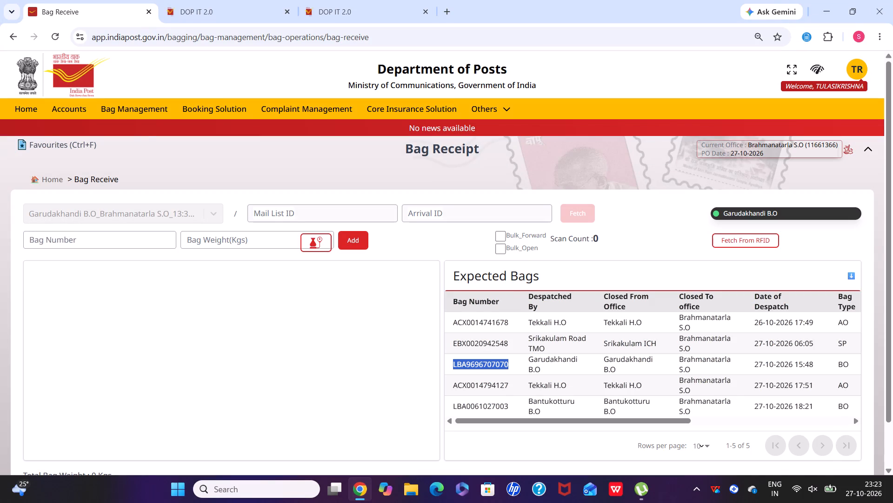
pyautogui.hotkey('ctrl', 'c')
pyautogui.keyDown('ctrl'); pyautogui.click(487, 366); pyautogui.keyUp('ctrl')
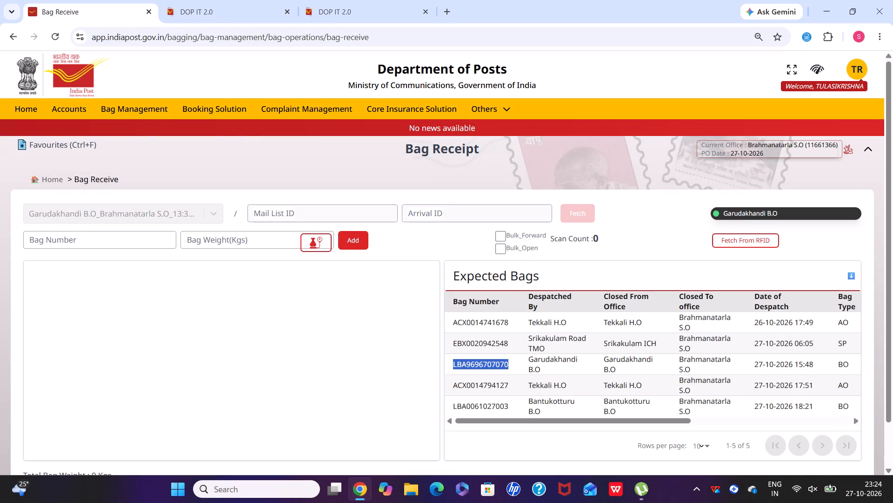
pyautogui.click(136, 236)
pyautogui.hotkey('ctrl', 'v')
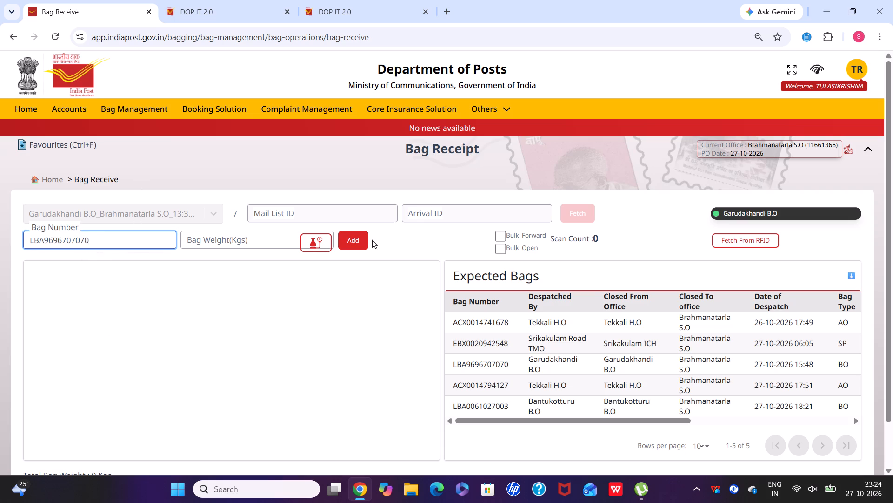
pyautogui.click(357, 242)
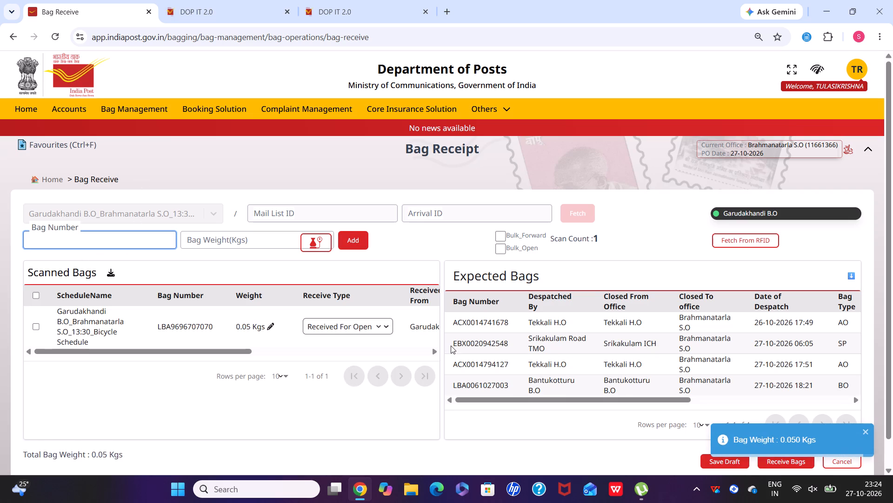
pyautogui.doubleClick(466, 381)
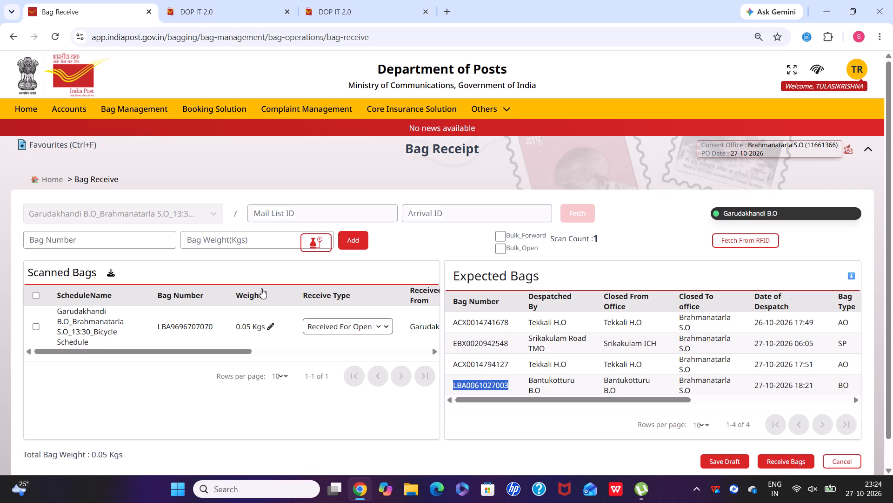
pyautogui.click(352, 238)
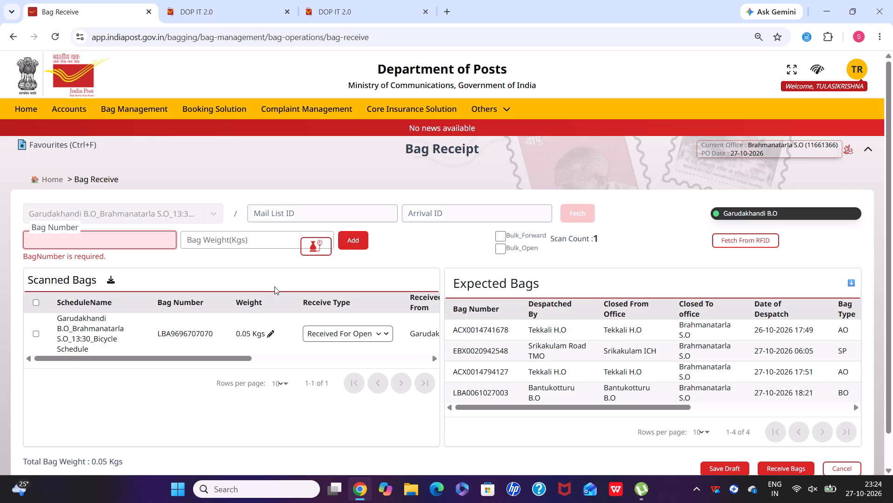
pyautogui.click(37, 304)
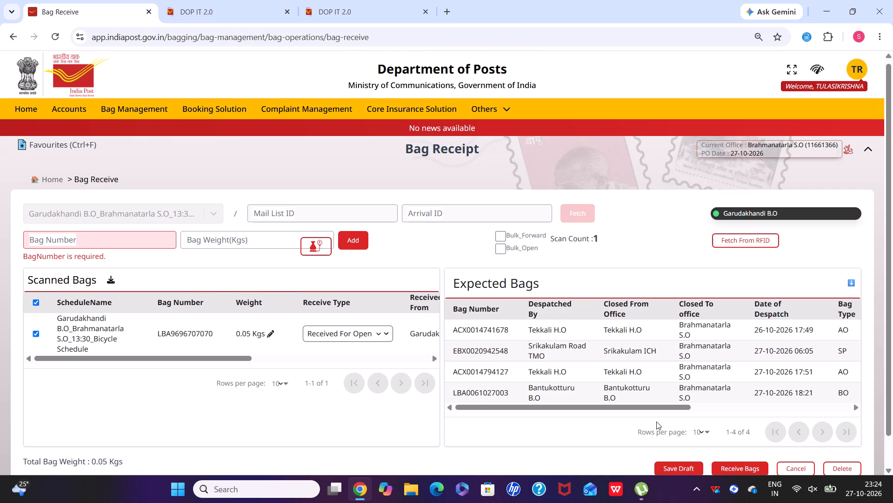
pyautogui.click(733, 428)
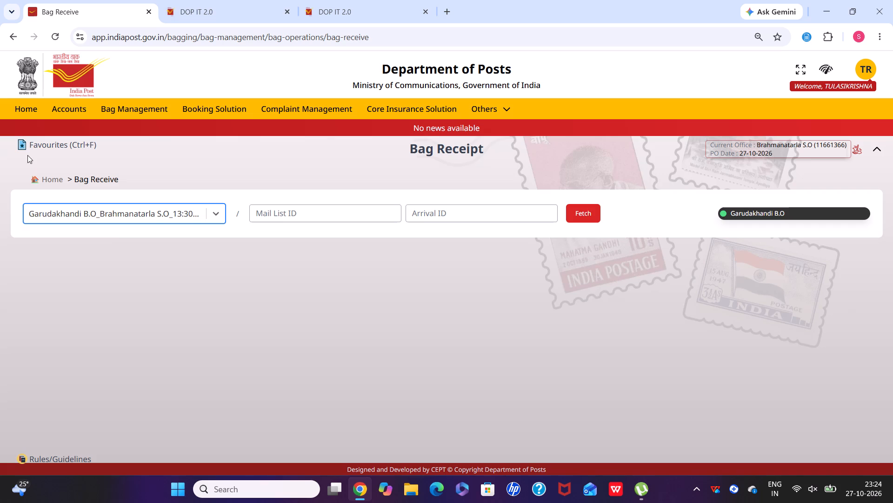
# Start a new bag receipt and fetch the expected bags for the Pedanarayanapuram B.O to Brahmanatarla S.O 14:00 Bicycle Schedule 397006.
pyautogui.click(16, 41)
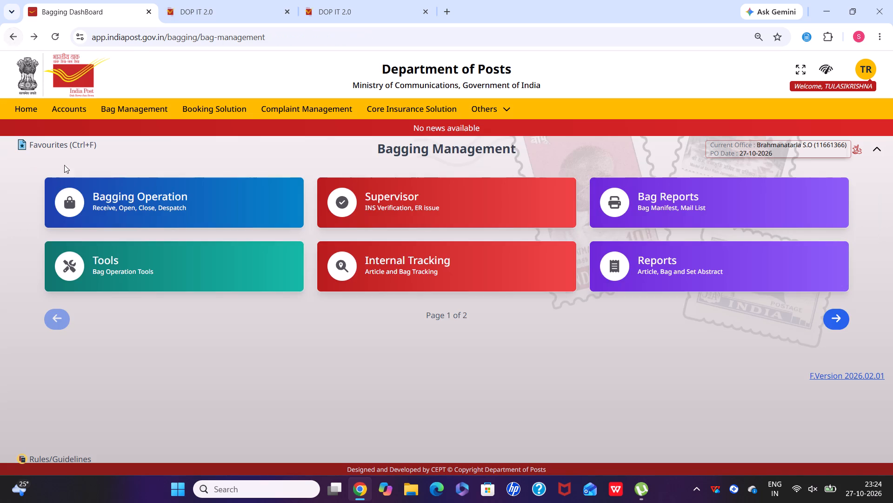
pyautogui.click(80, 204)
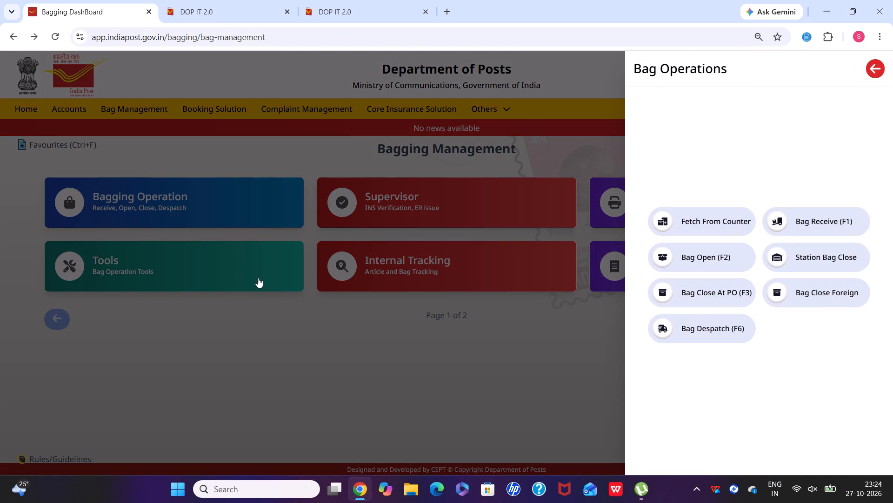
pyautogui.click(794, 224)
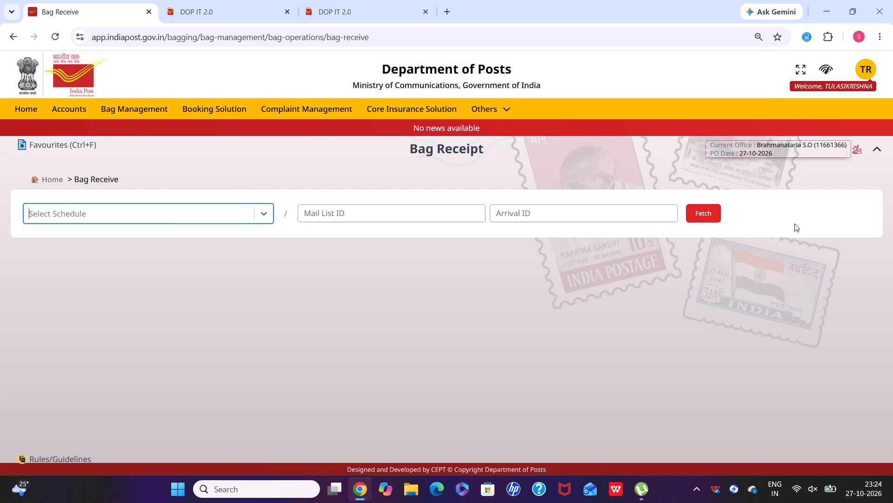
pyautogui.click(227, 214)
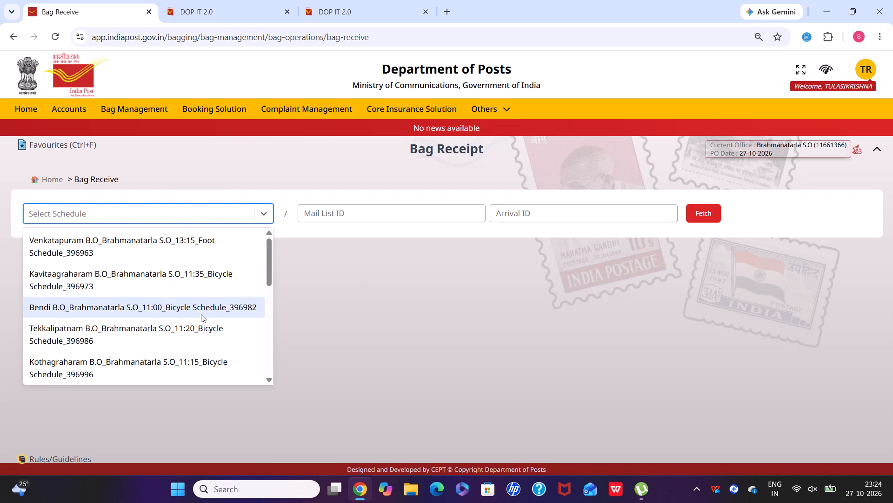
pyautogui.scroll(-1, 201, 314)
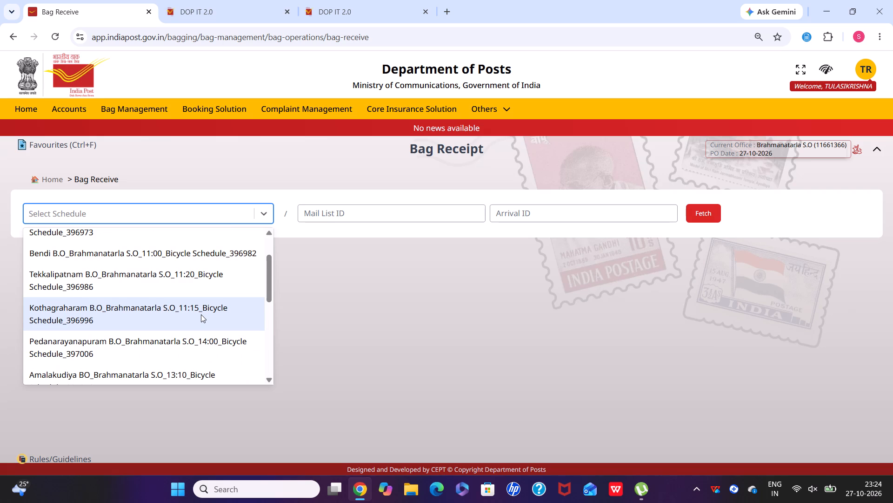
pyautogui.click(202, 351)
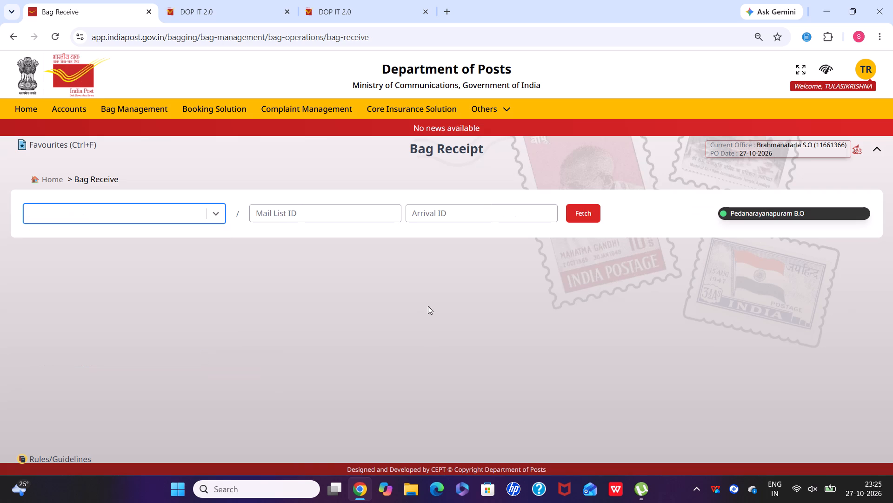
pyautogui.click(581, 209)
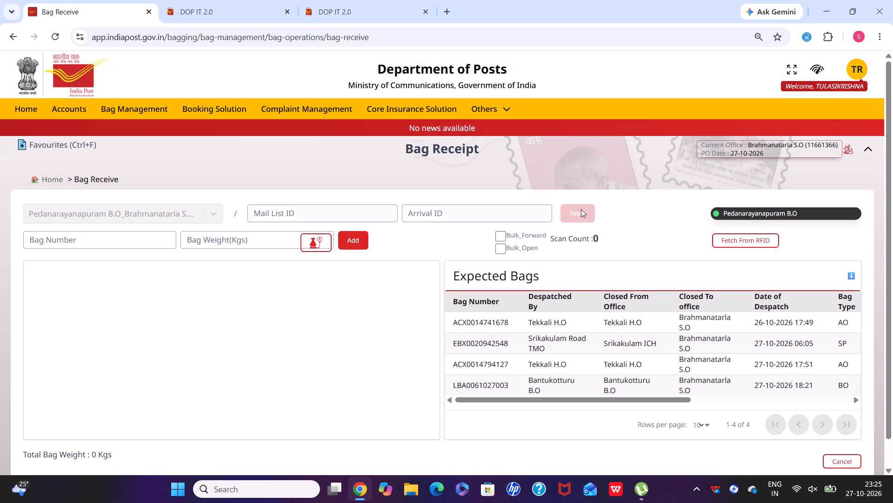
pyautogui.doubleClick(506, 381)
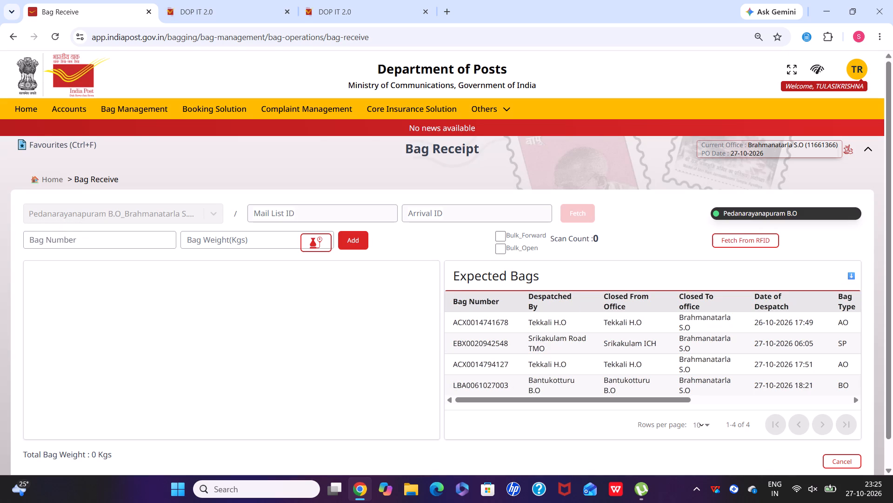
pyautogui.doubleClick(503, 386)
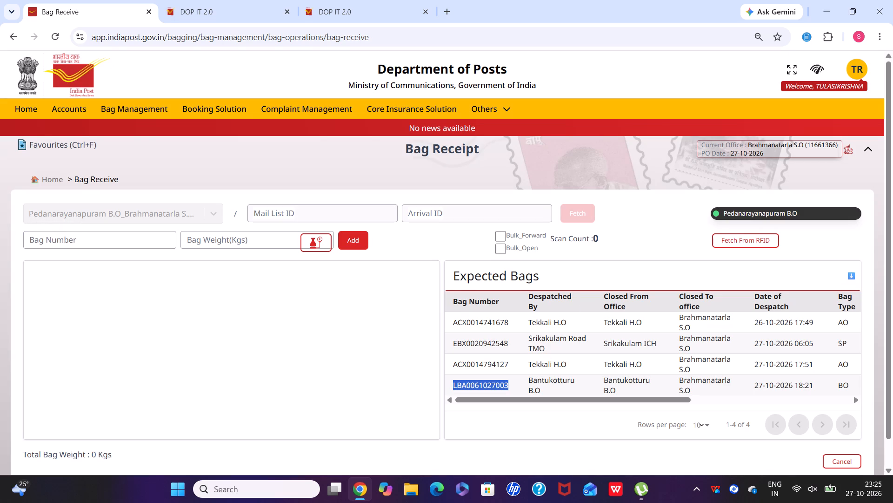
pyautogui.hotkey('ctrl', 'c')
pyautogui.hotkey('ctrl', 'c')
pyautogui.click(165, 239)
pyautogui.hotkey('ctrl', 'v')
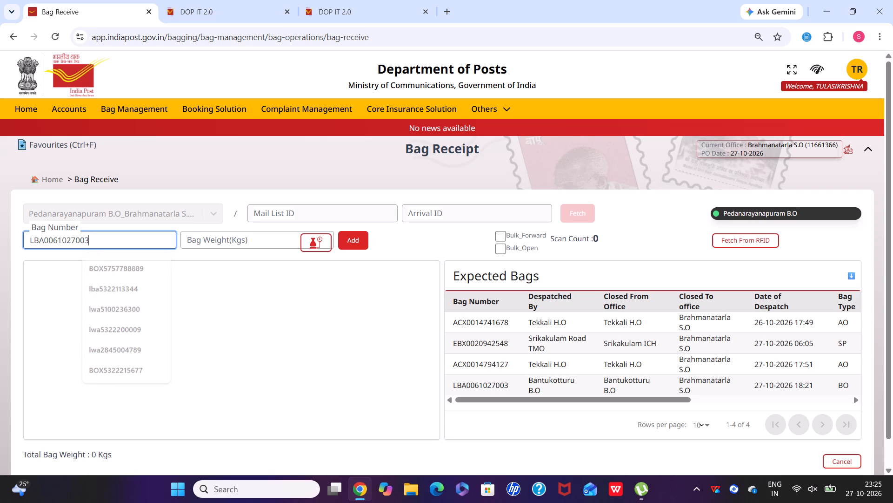
pyautogui.click(365, 241)
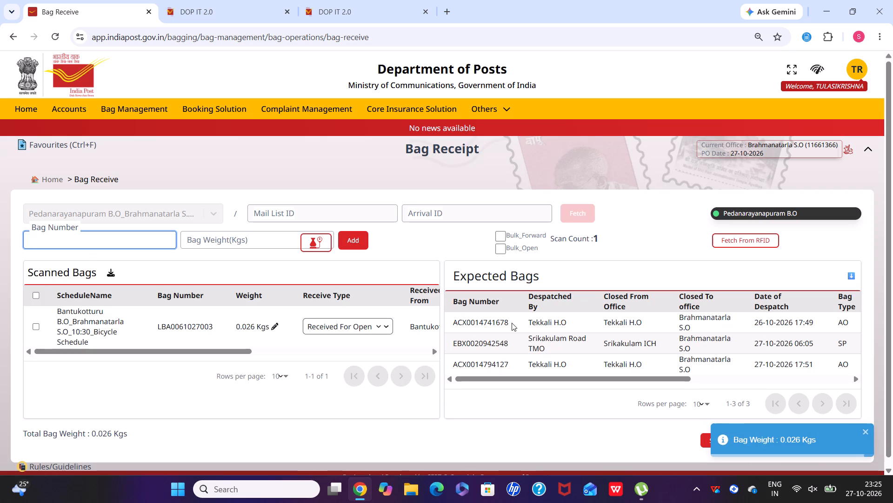
pyautogui.scroll(-1, 610, 352)
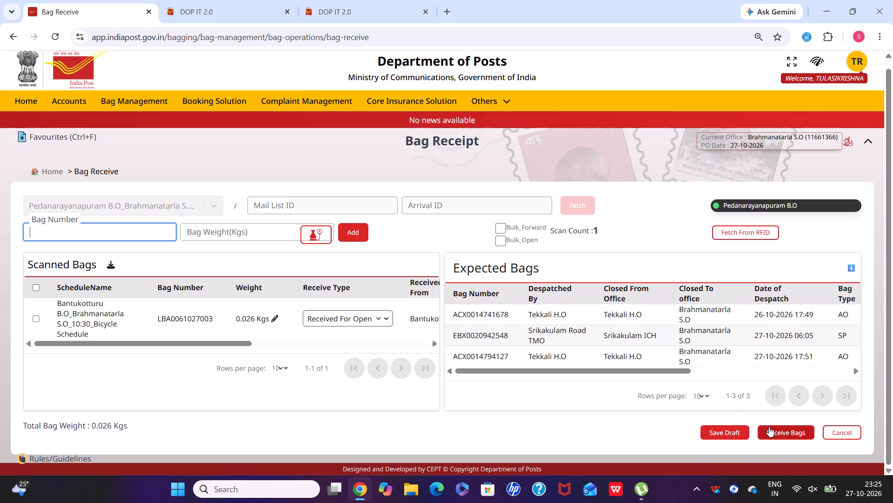
pyautogui.click(769, 427)
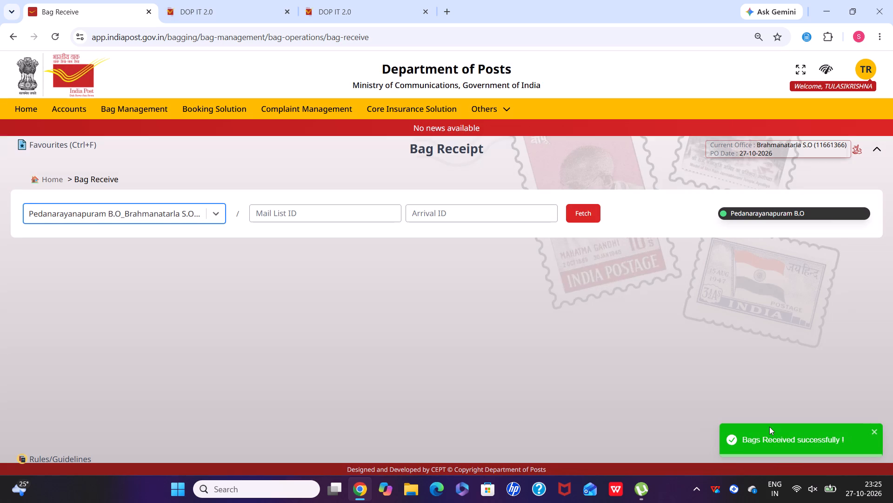
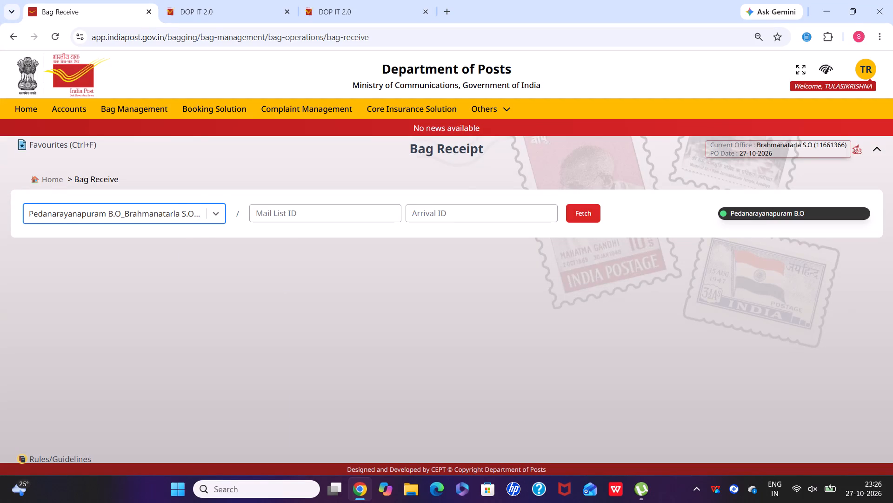
# Fetch the expected bags for the Pedanarayanapuram B.O to Brahmanatarla S.O schedule.
pyautogui.click(576, 220)
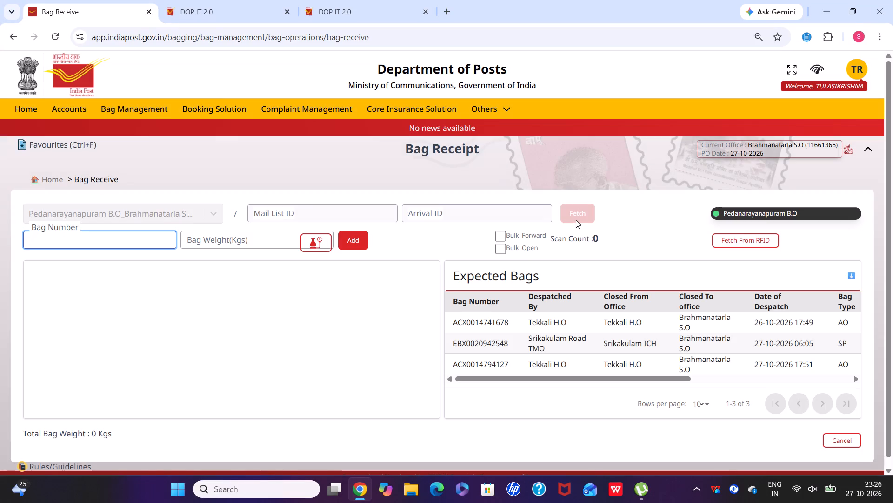
pyautogui.click(576, 220)
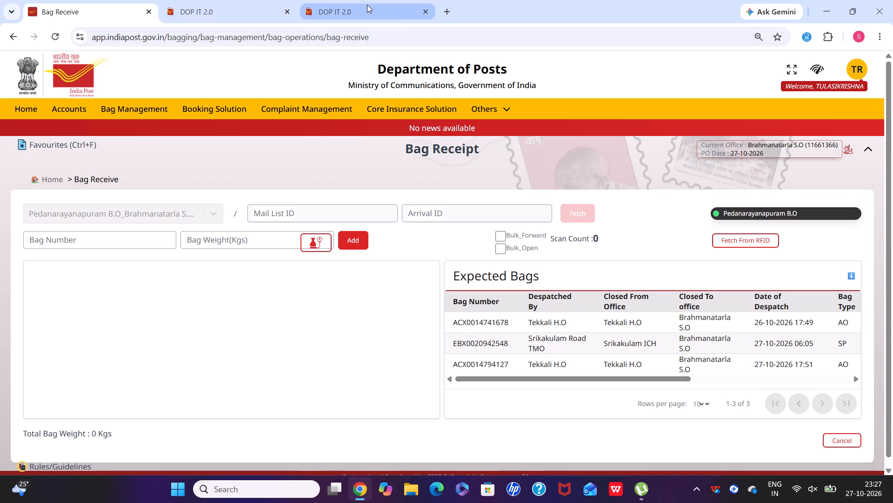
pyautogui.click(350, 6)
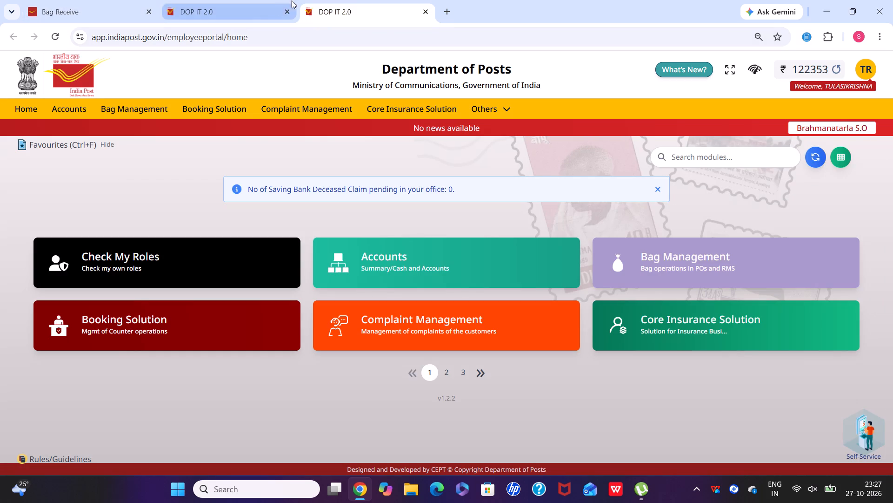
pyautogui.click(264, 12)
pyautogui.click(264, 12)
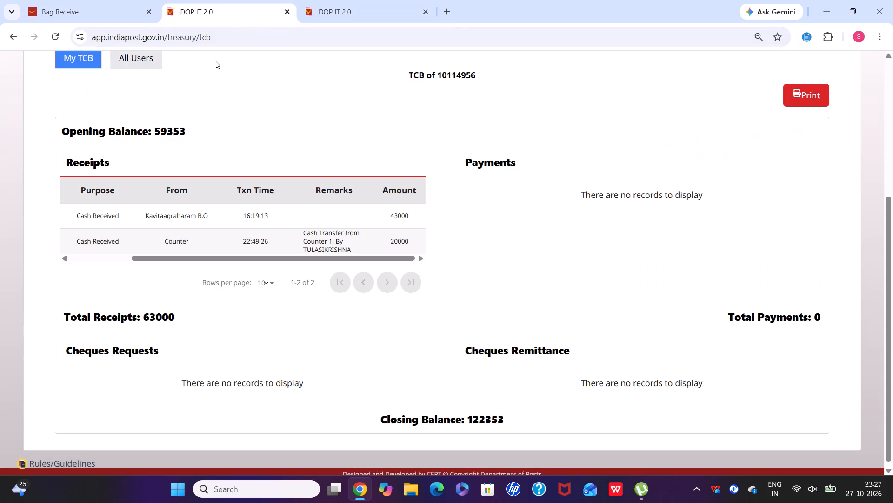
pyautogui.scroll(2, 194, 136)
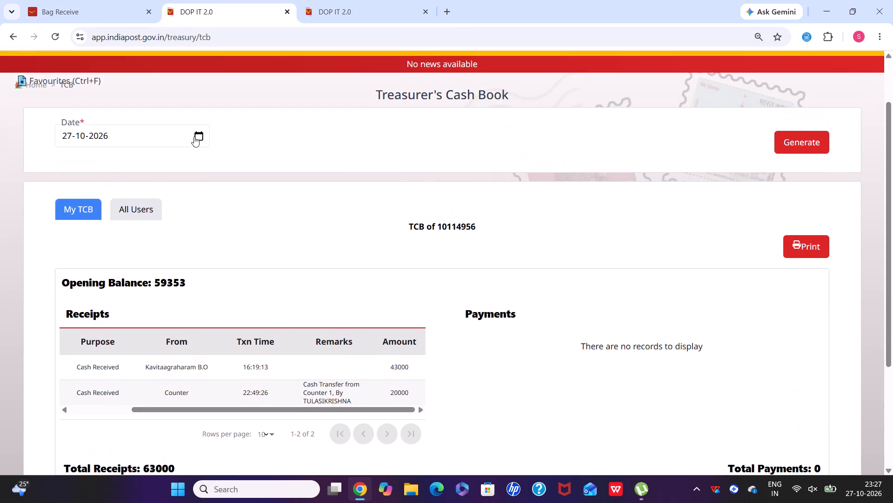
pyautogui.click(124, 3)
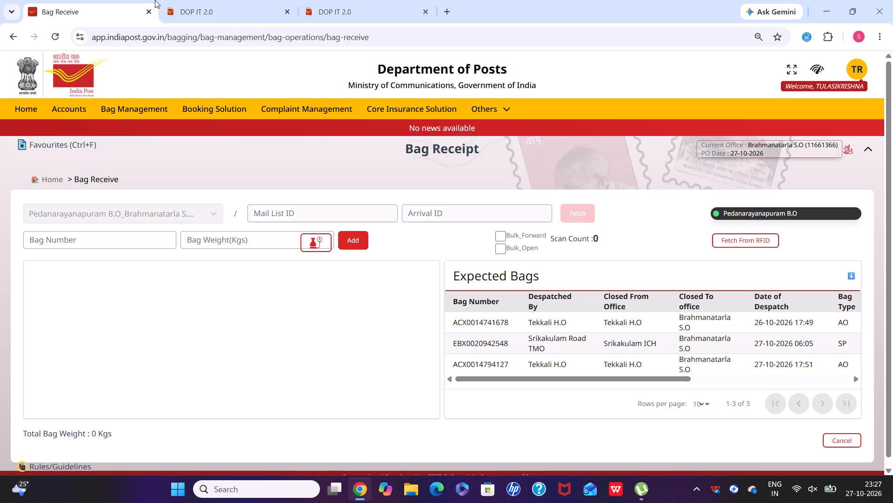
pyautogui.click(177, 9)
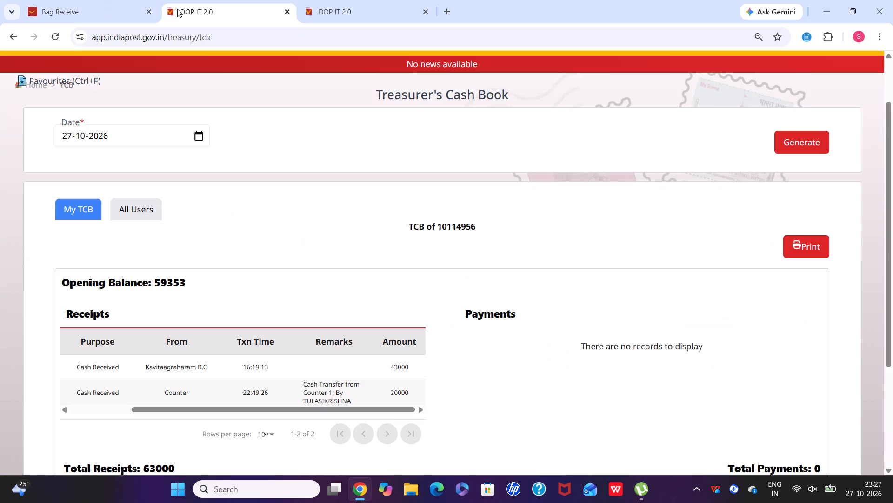
# Leave the Treasurer's Cash Book and open the Accounts Verification options of the Accounts module.
pyautogui.click(13, 40)
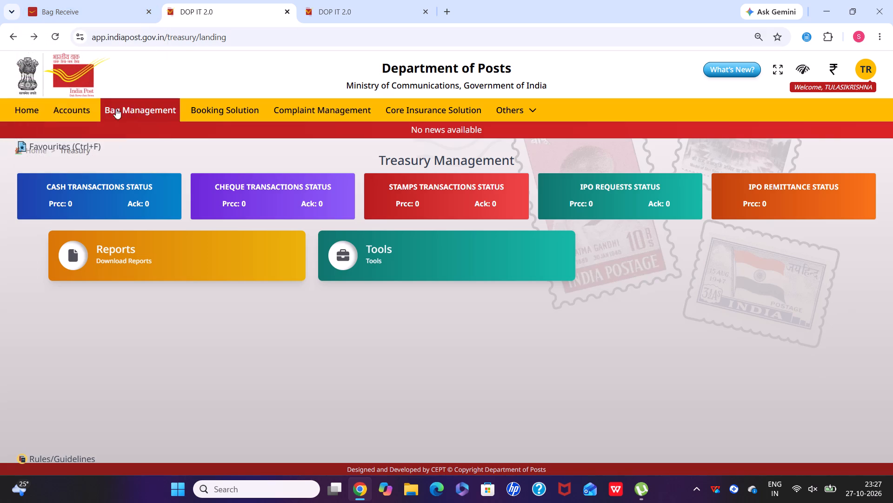
pyautogui.click(65, 110)
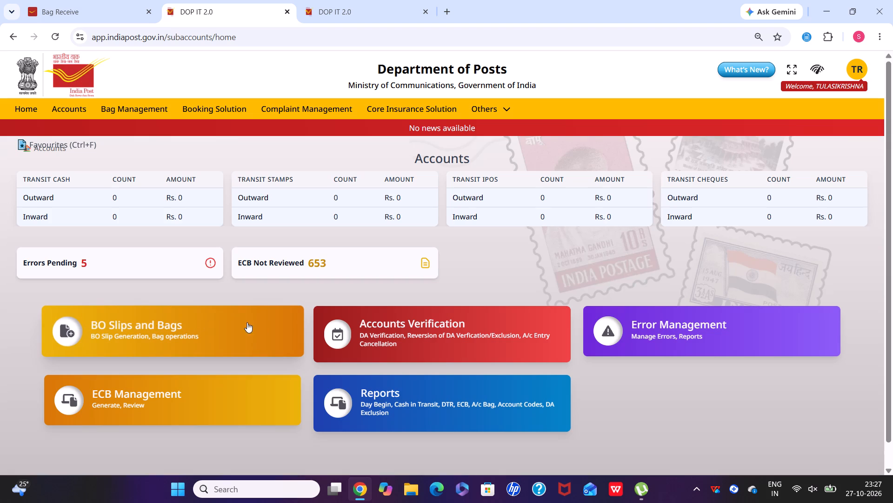
pyautogui.click(368, 330)
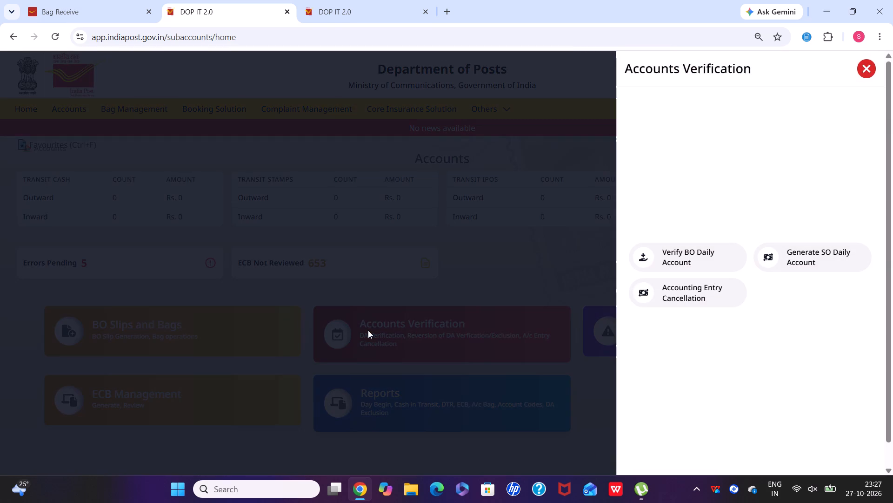
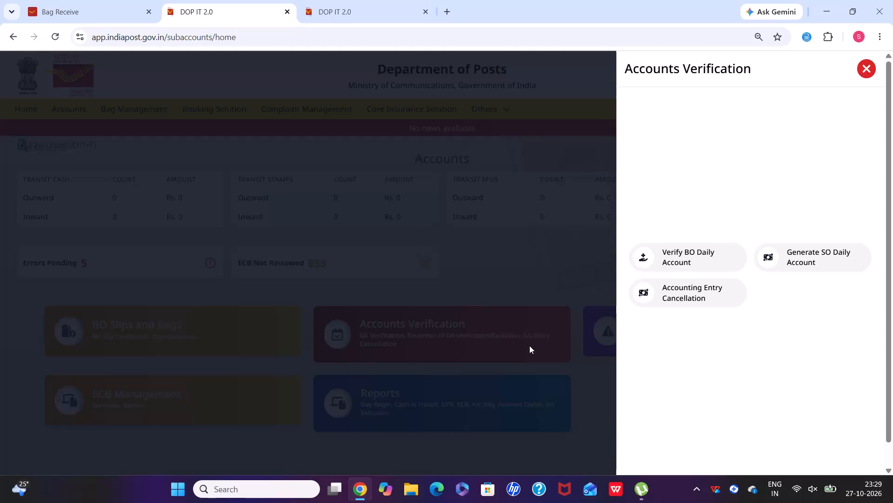
# Fetch the BO daily accounts for 27-10-2026 in BO Daily Account Verification and review each branch office's bag and verification status.
pyautogui.click(688, 248)
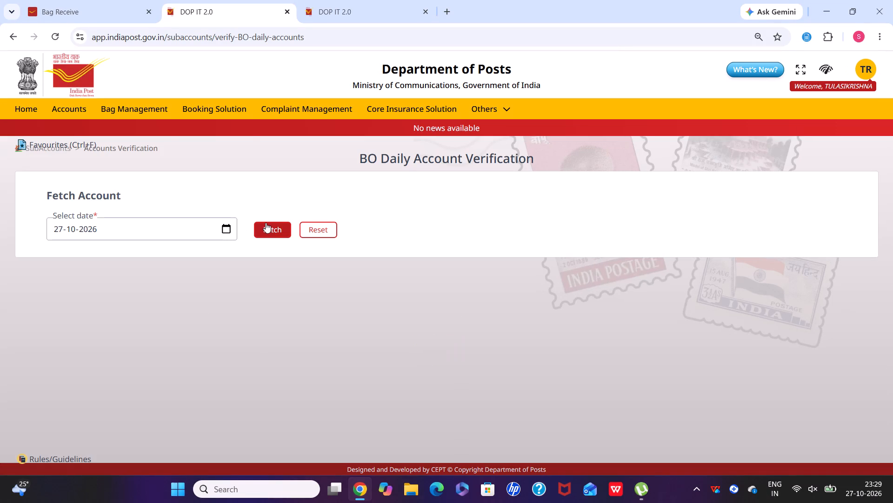
pyautogui.click(266, 223)
pyautogui.scroll(-5, 266, 223)
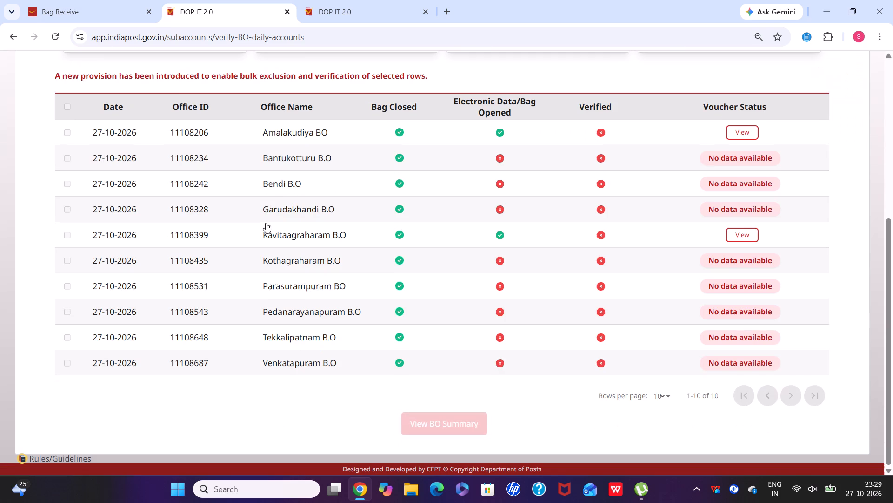
pyautogui.scroll(2, 261, 297)
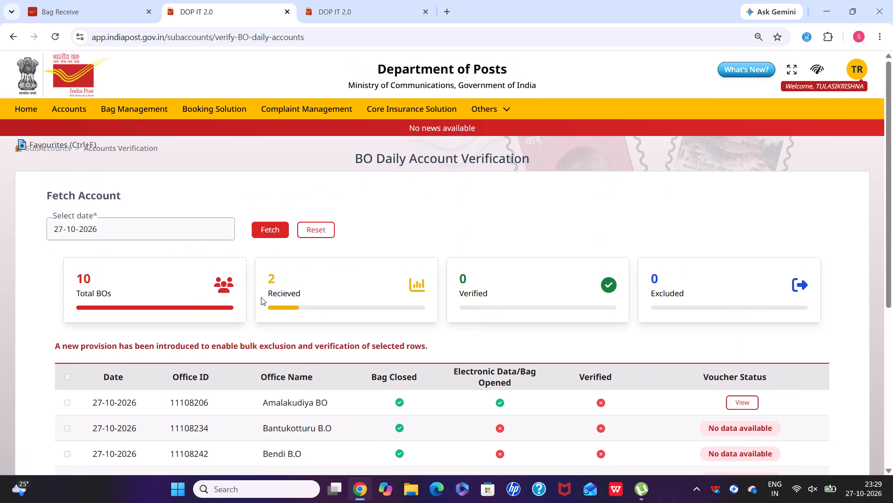
pyautogui.click(307, 227)
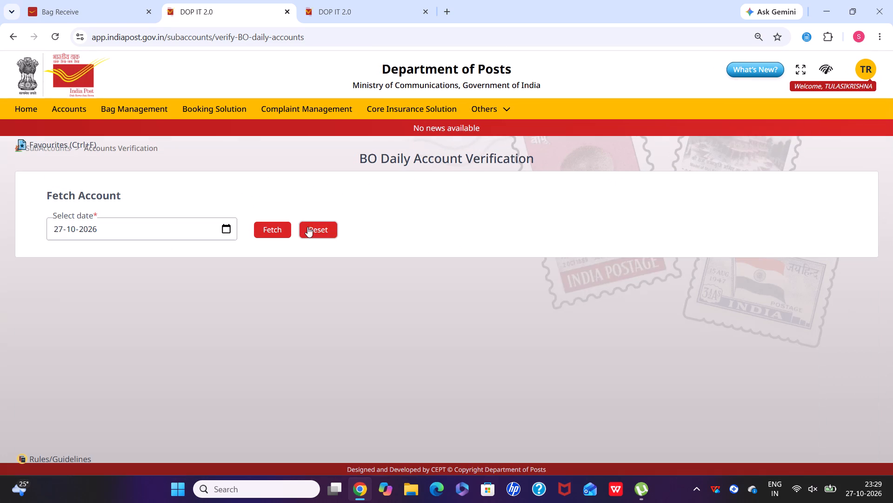
pyautogui.doubleClick(227, 230)
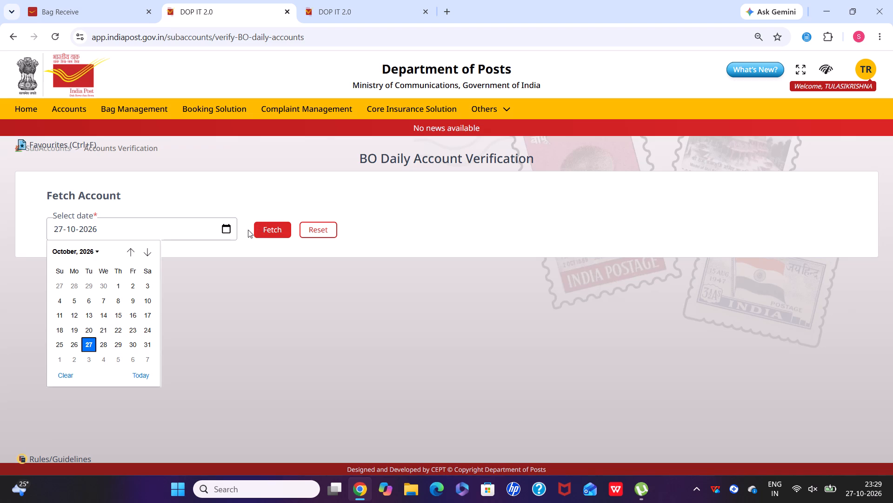
pyautogui.click(273, 225)
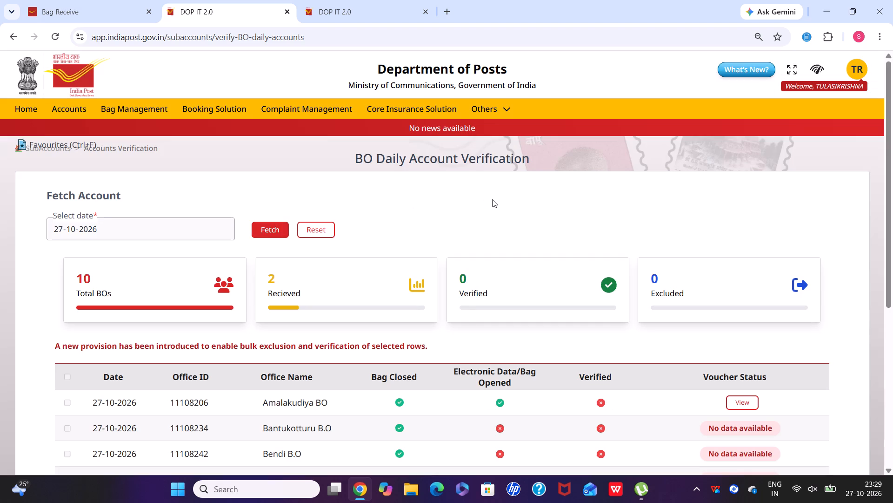
pyautogui.scroll(-4, 492, 199)
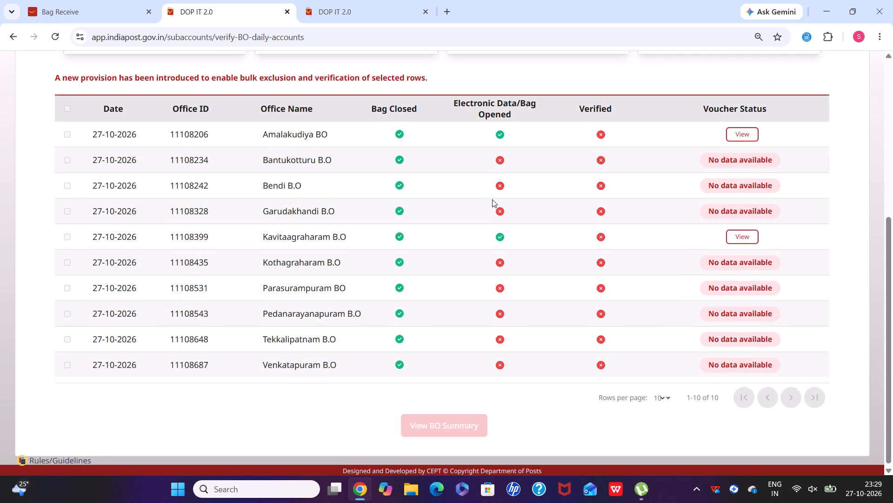
pyautogui.scroll(1, 492, 199)
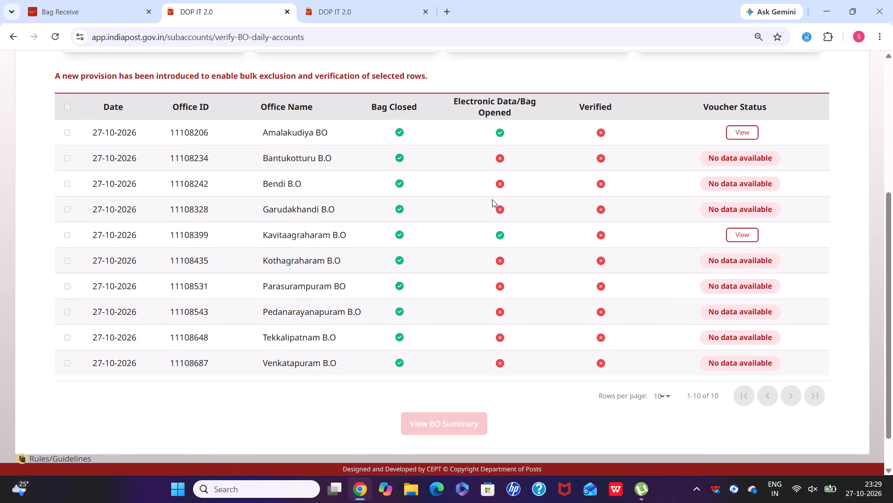
pyautogui.scroll(1, 492, 199)
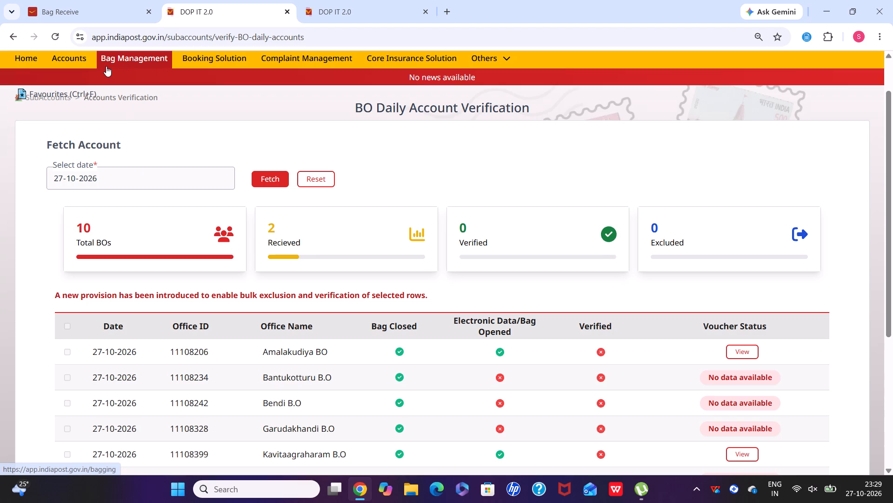
pyautogui.click(16, 39)
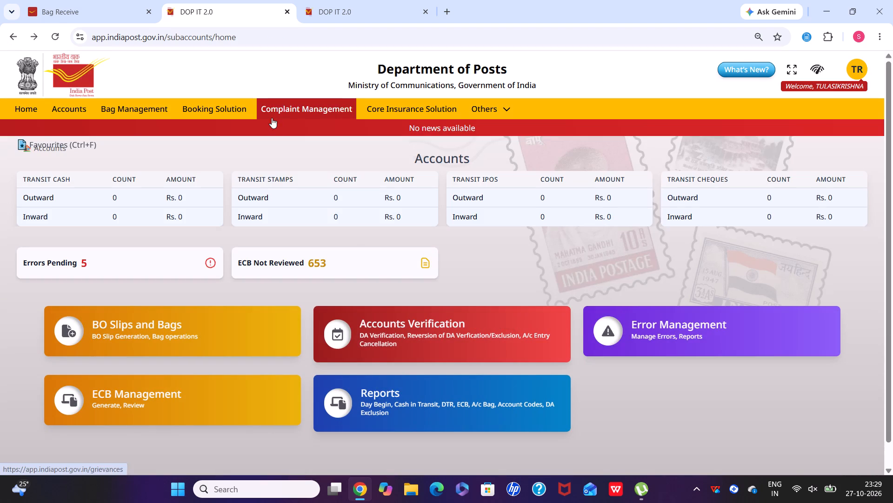
pyautogui.click(232, 332)
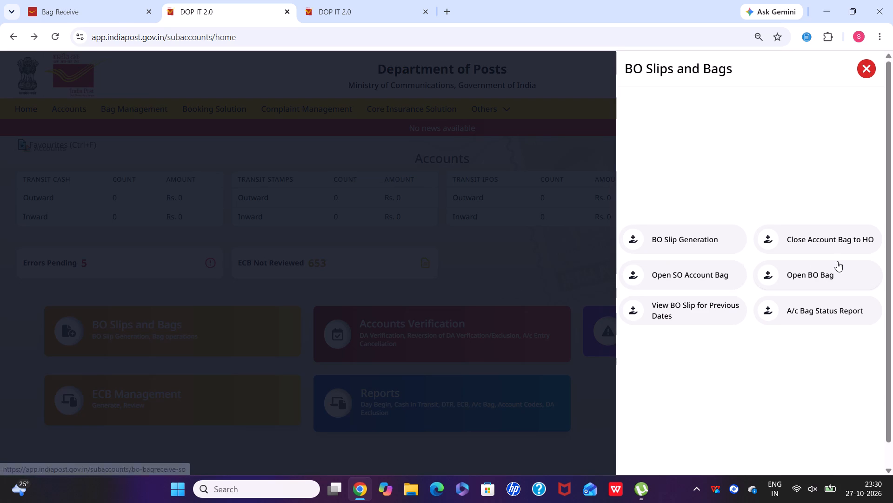
pyautogui.click(813, 273)
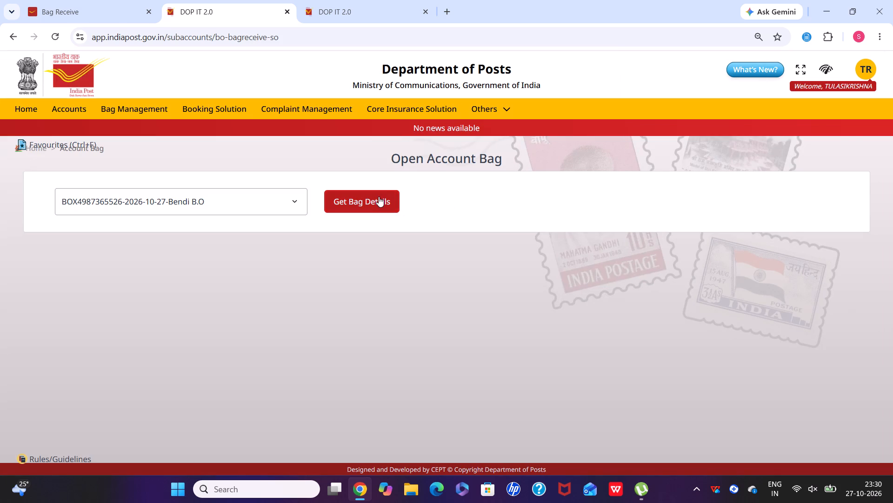
pyautogui.click(379, 197)
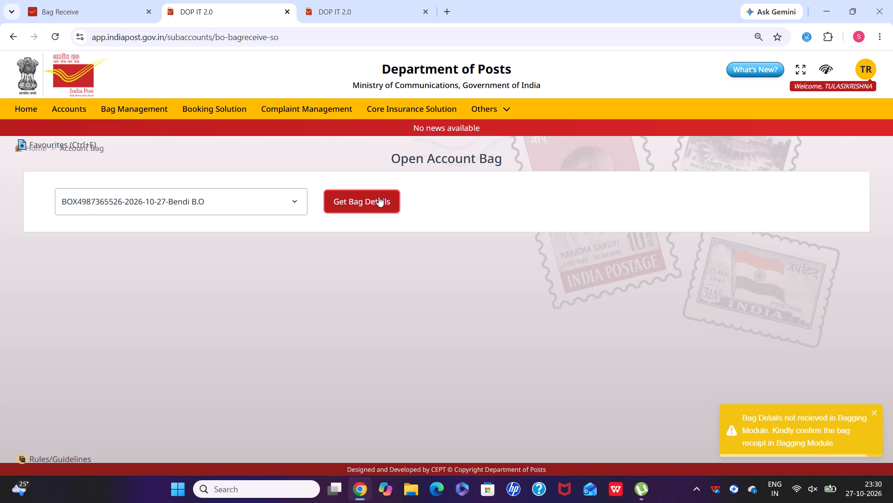
pyautogui.click(245, 201)
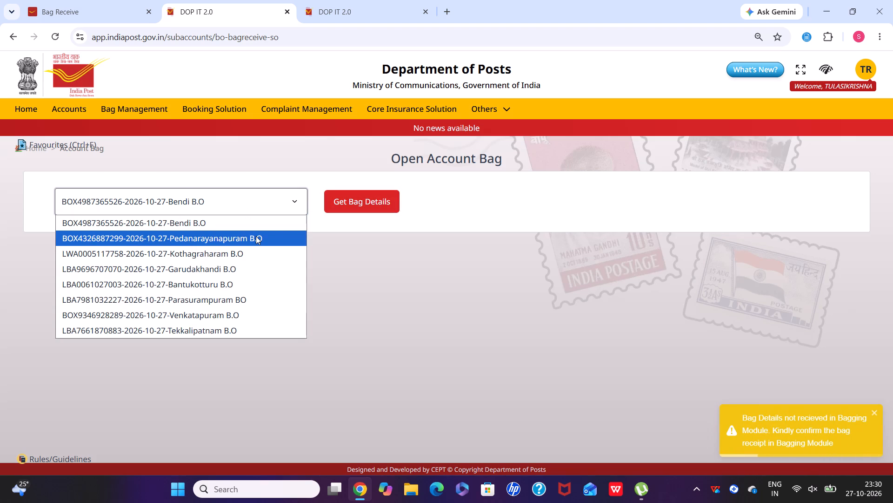
pyautogui.click(256, 236)
pyautogui.click(341, 195)
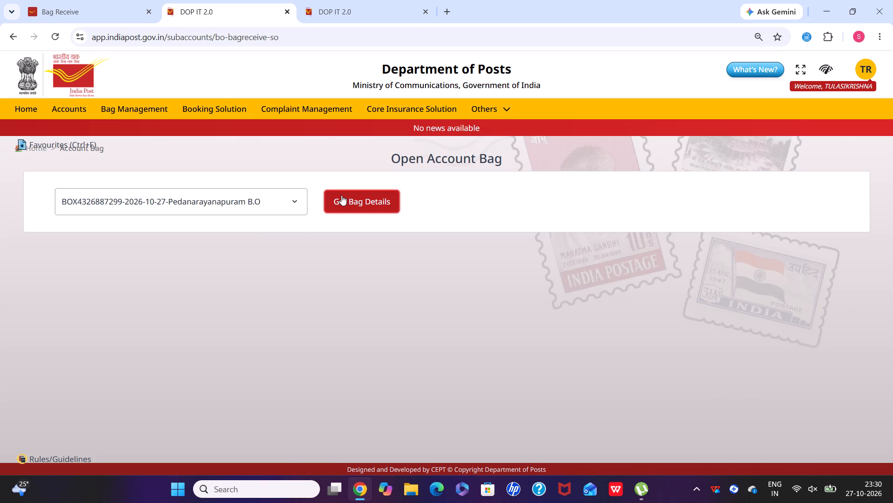
pyautogui.click(281, 201)
pyautogui.click(275, 248)
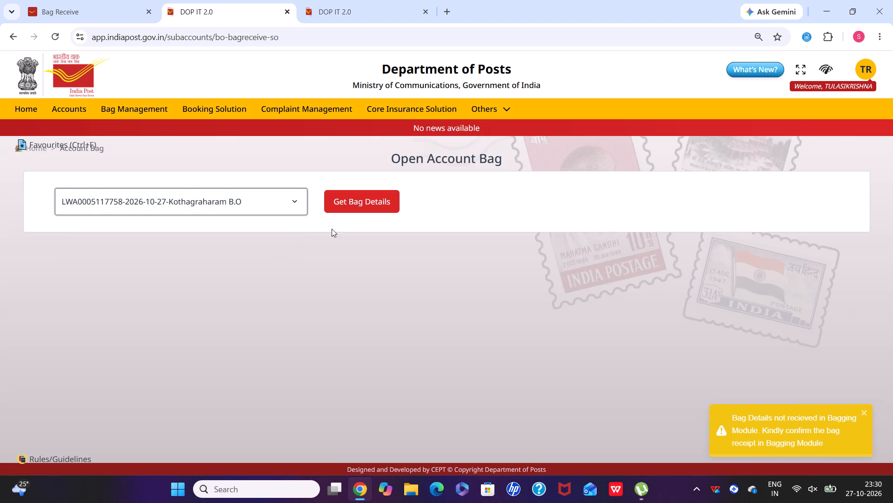
pyautogui.click(350, 201)
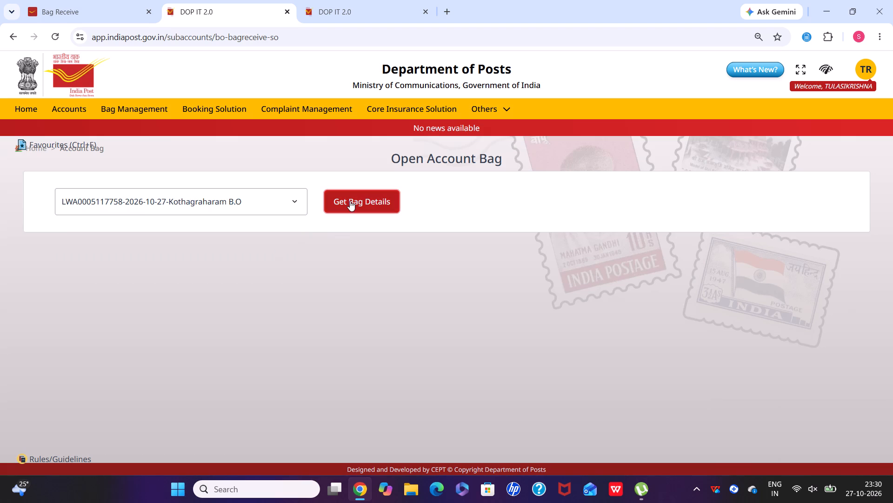
pyautogui.click(267, 199)
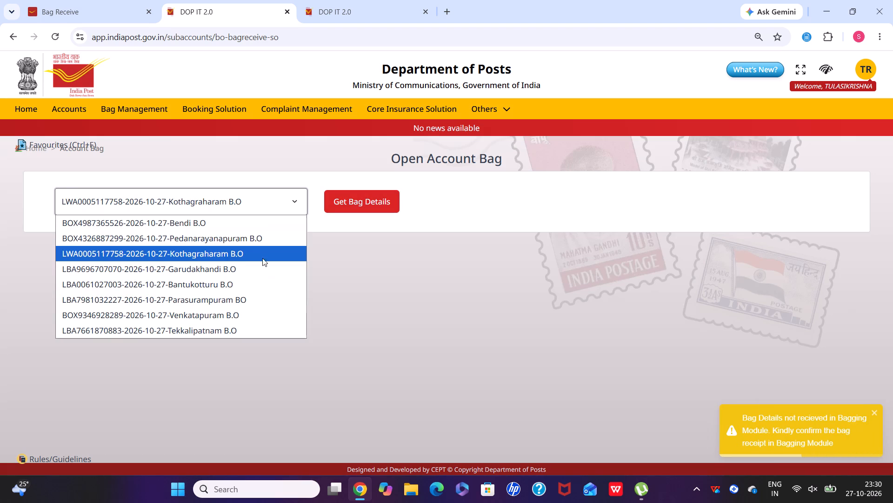
pyautogui.click(262, 263)
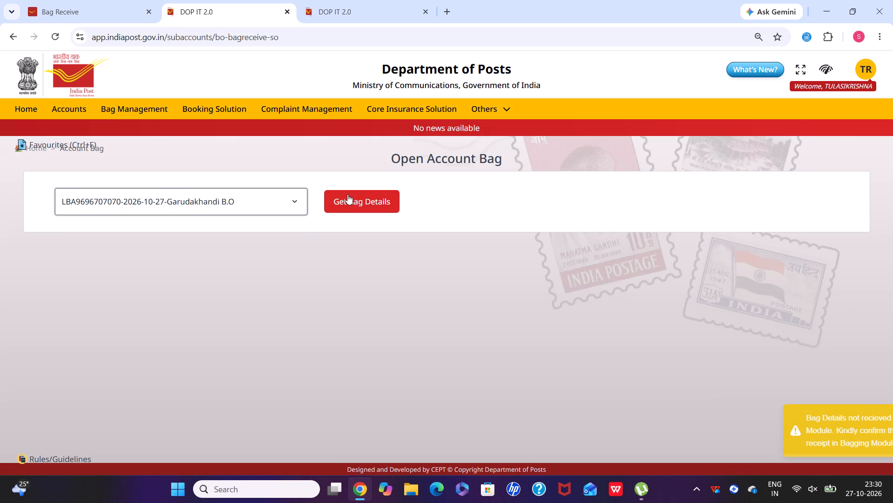
pyautogui.click(347, 194)
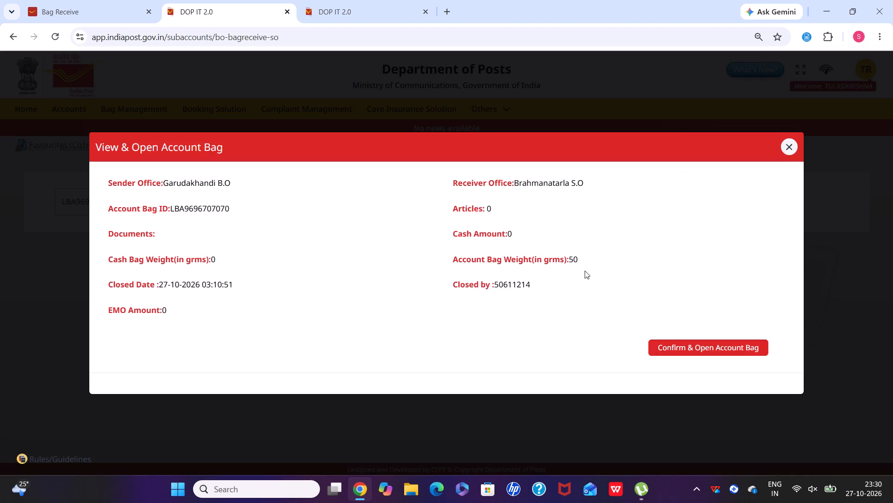
pyautogui.click(664, 346)
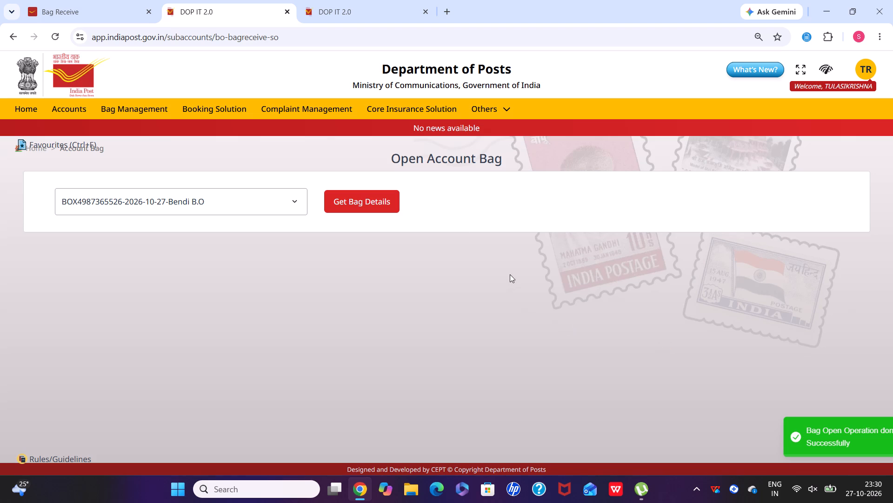
pyautogui.click(291, 202)
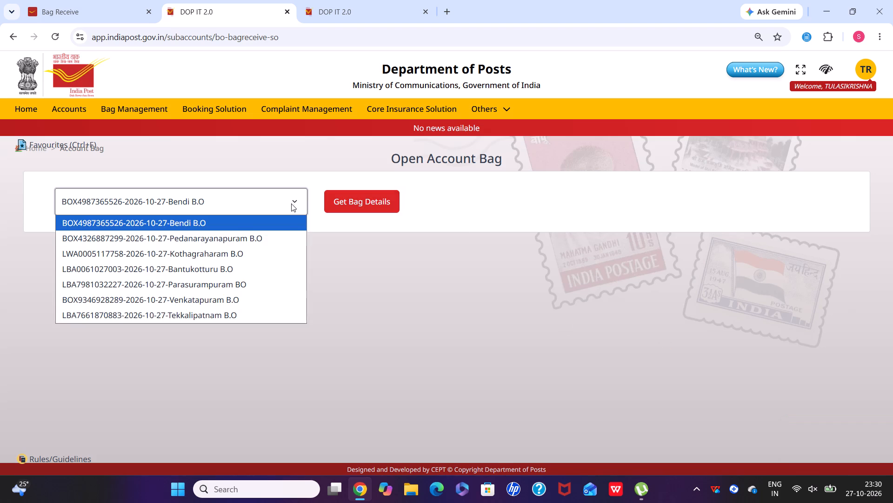
pyautogui.click(273, 306)
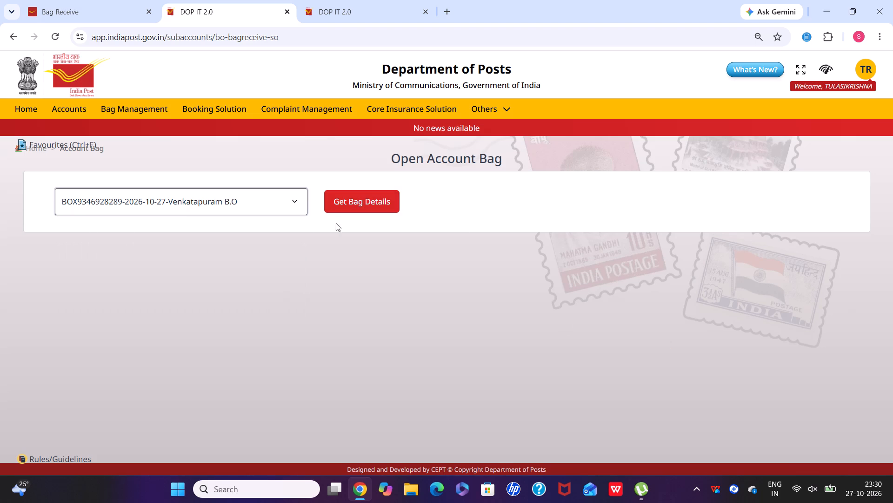
pyautogui.click(344, 202)
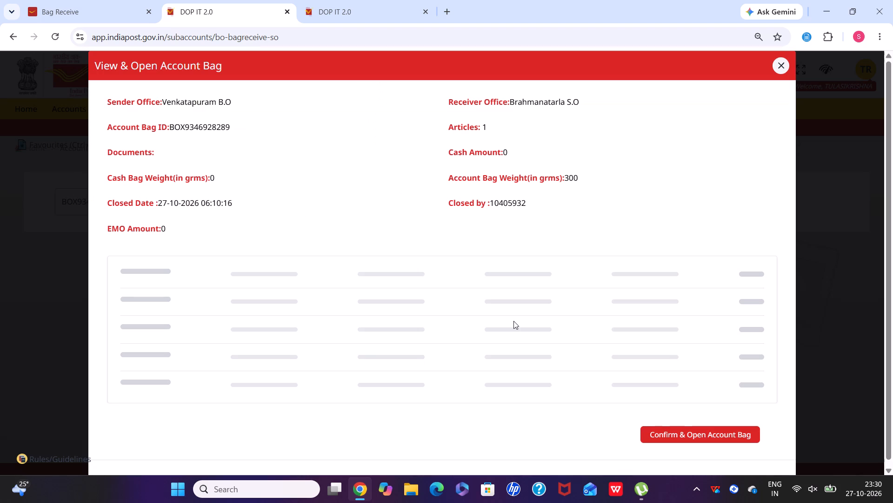
pyautogui.click(673, 401)
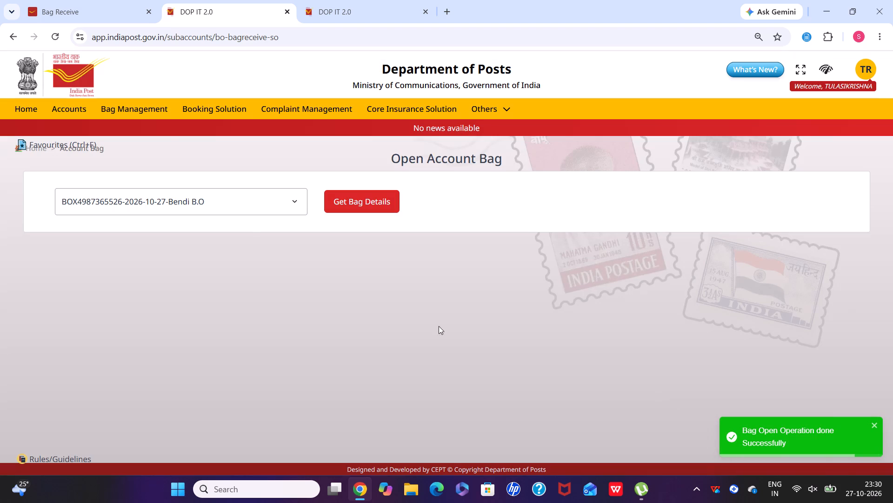
pyautogui.click(267, 201)
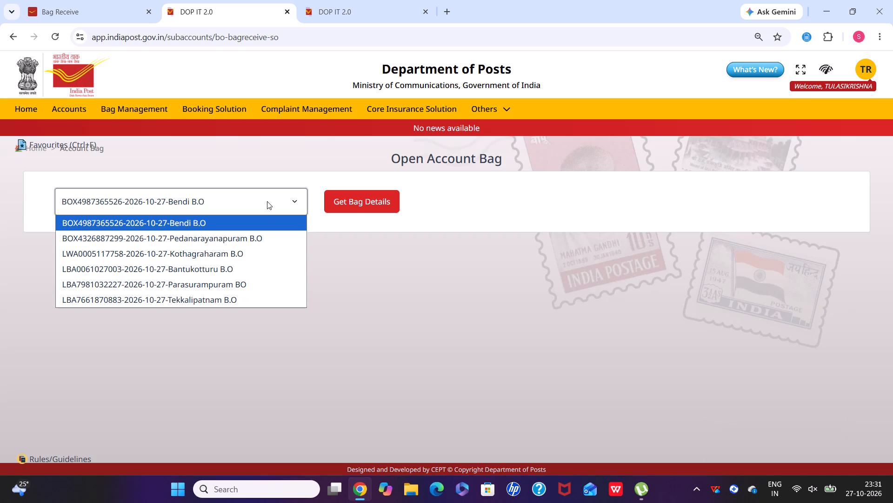
pyautogui.click(227, 302)
pyautogui.click(358, 201)
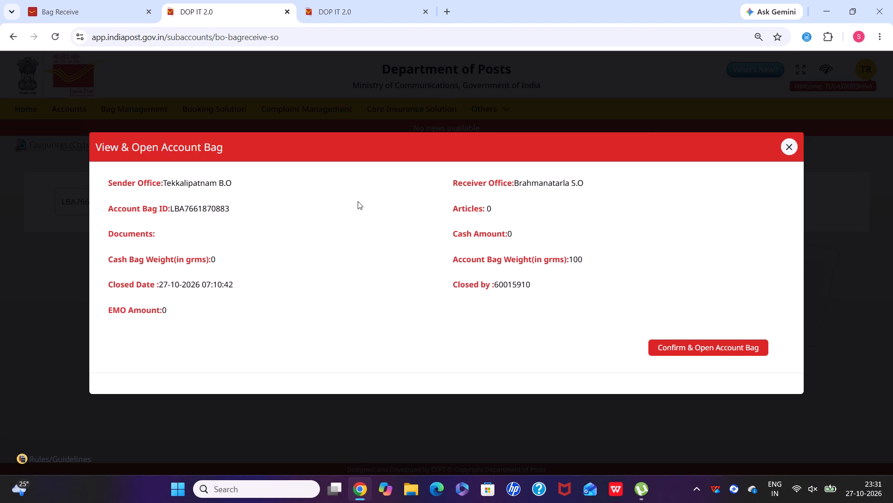
pyautogui.click(702, 348)
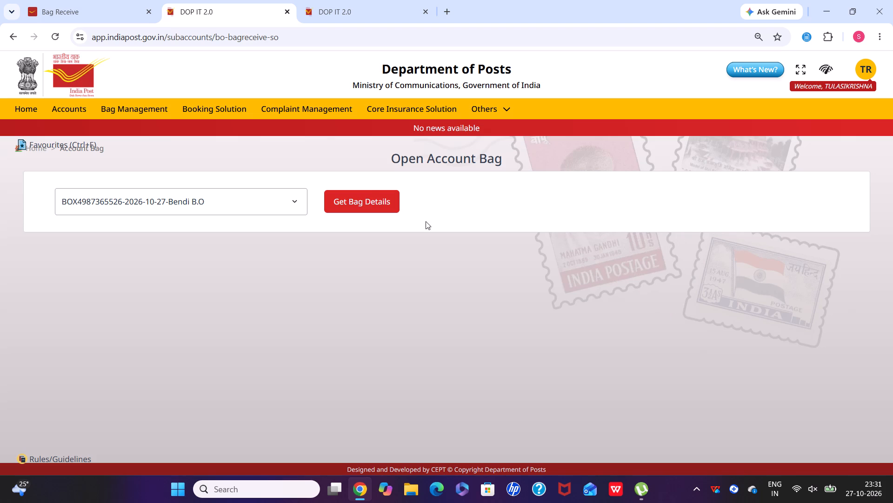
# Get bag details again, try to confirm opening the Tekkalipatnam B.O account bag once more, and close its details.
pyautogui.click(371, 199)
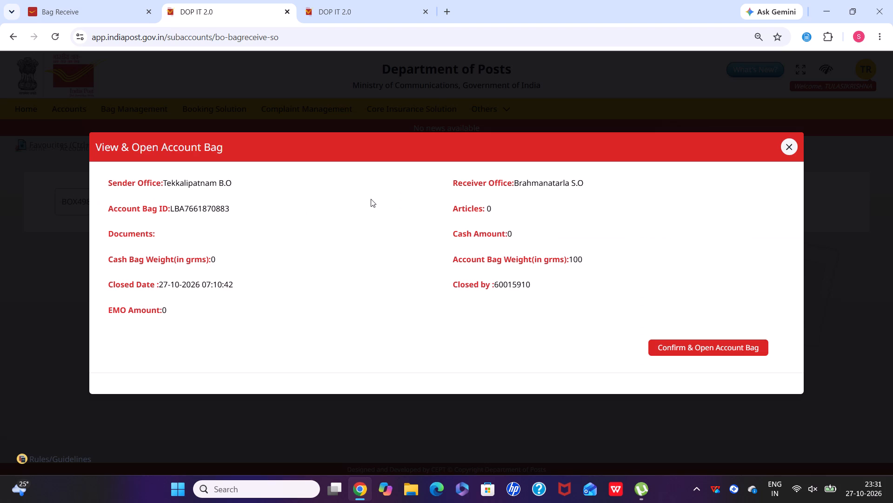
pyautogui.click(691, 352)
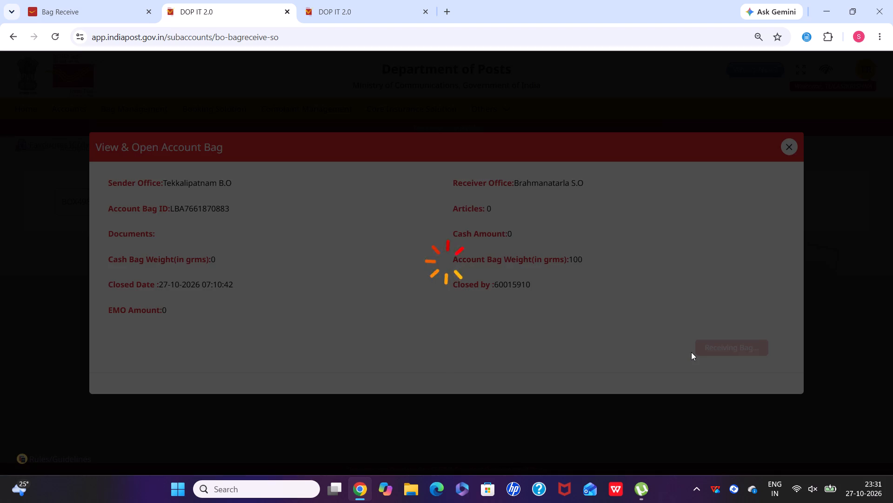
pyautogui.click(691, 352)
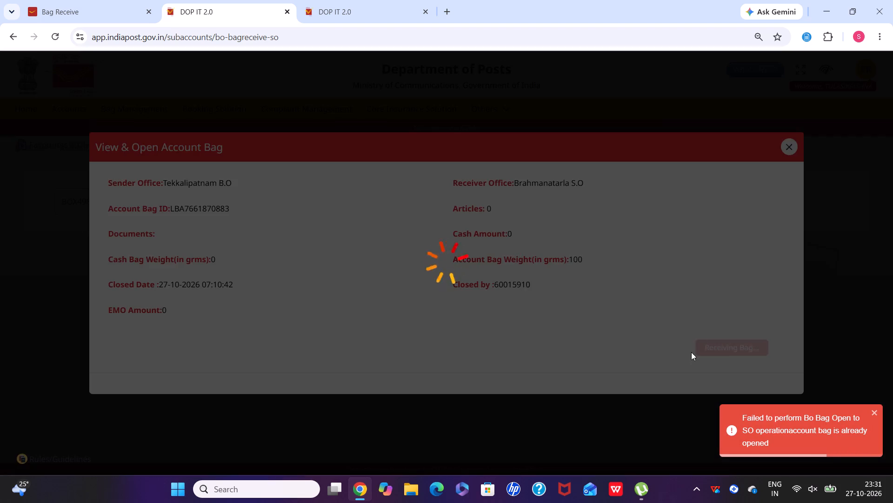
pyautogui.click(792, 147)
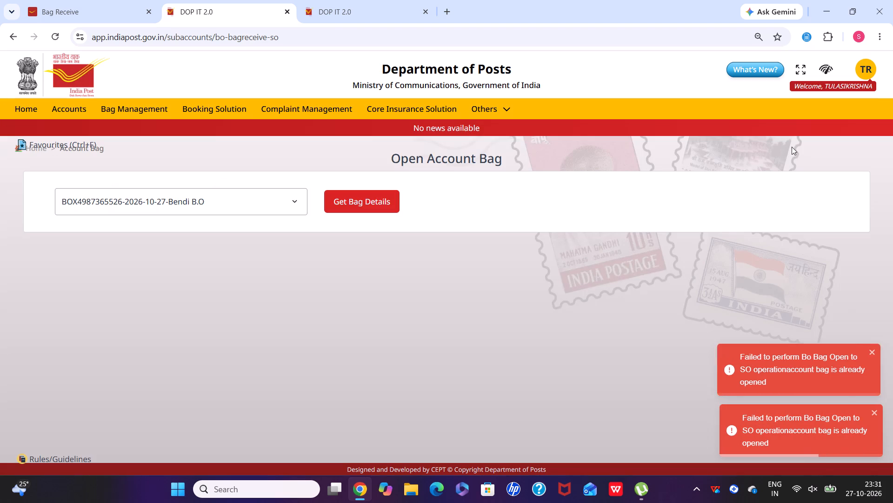
pyautogui.click(295, 196)
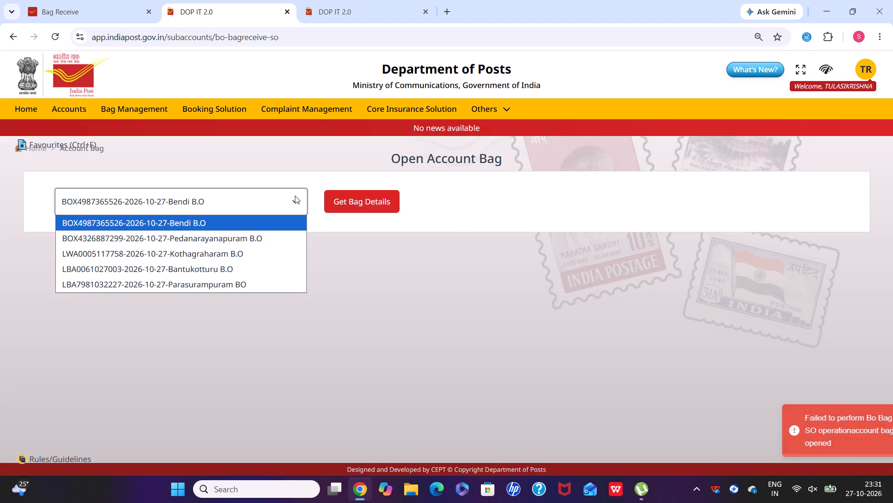
pyautogui.click(270, 287)
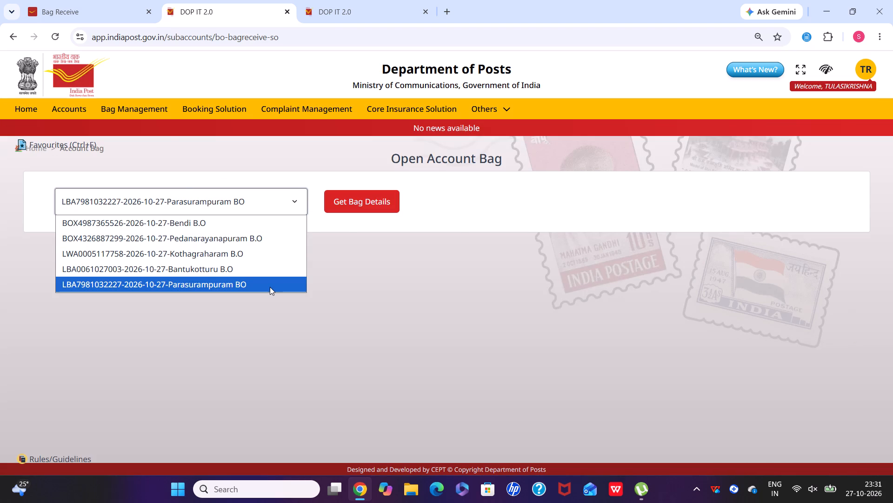
pyautogui.click(346, 201)
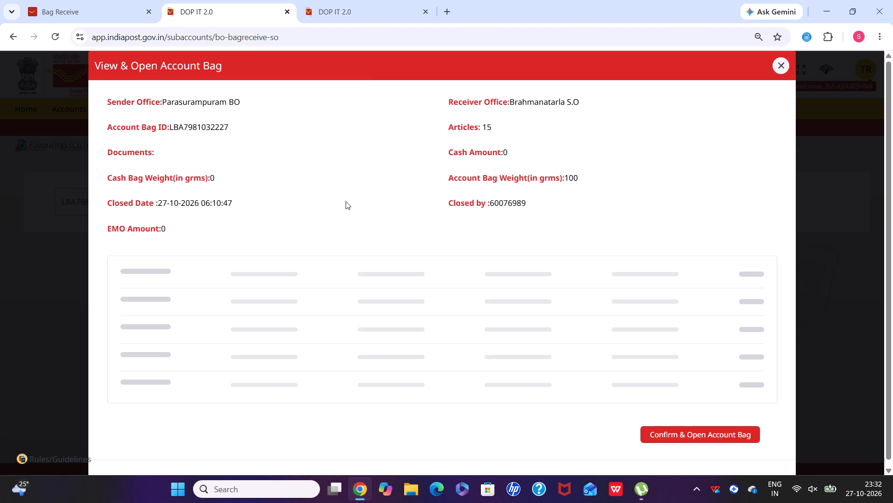
pyautogui.scroll(-3, 346, 201)
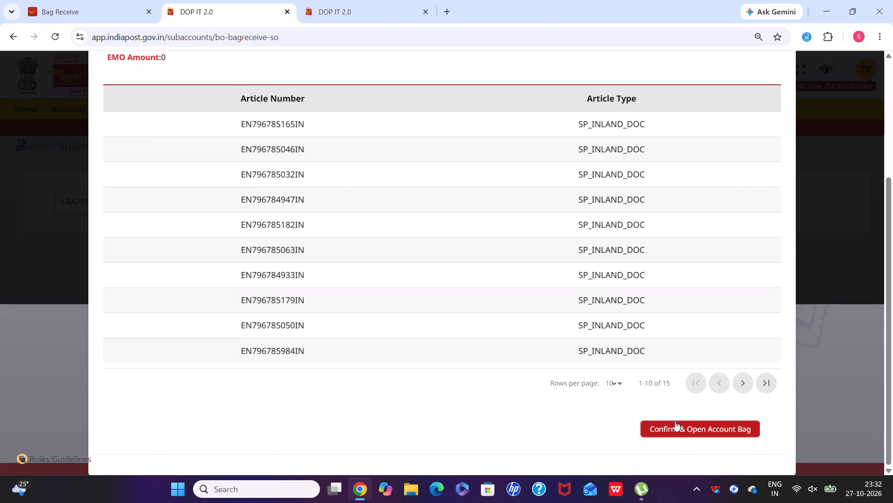
pyautogui.click(675, 426)
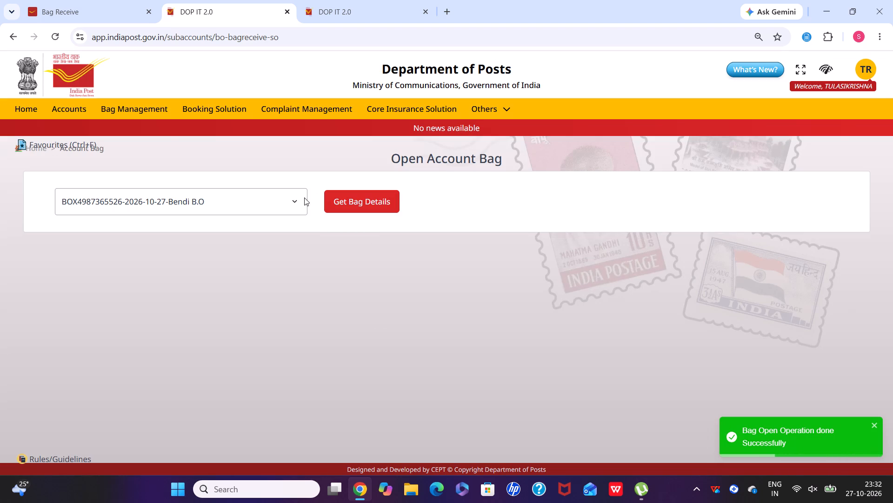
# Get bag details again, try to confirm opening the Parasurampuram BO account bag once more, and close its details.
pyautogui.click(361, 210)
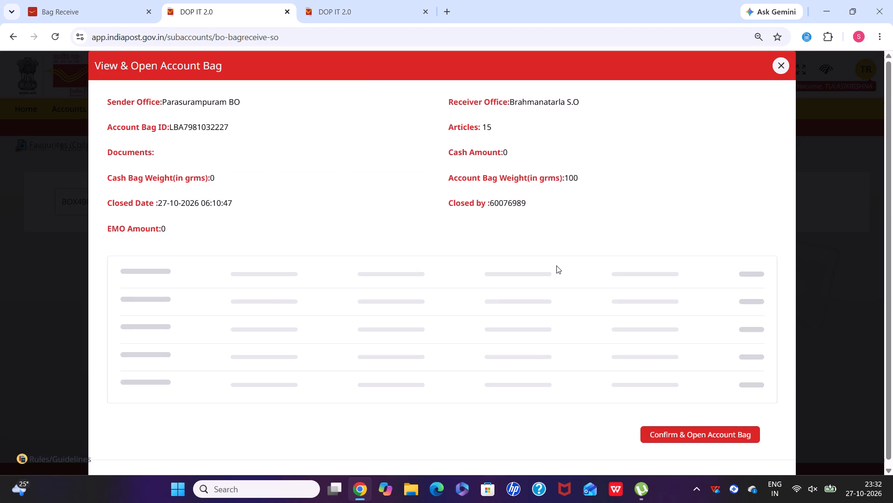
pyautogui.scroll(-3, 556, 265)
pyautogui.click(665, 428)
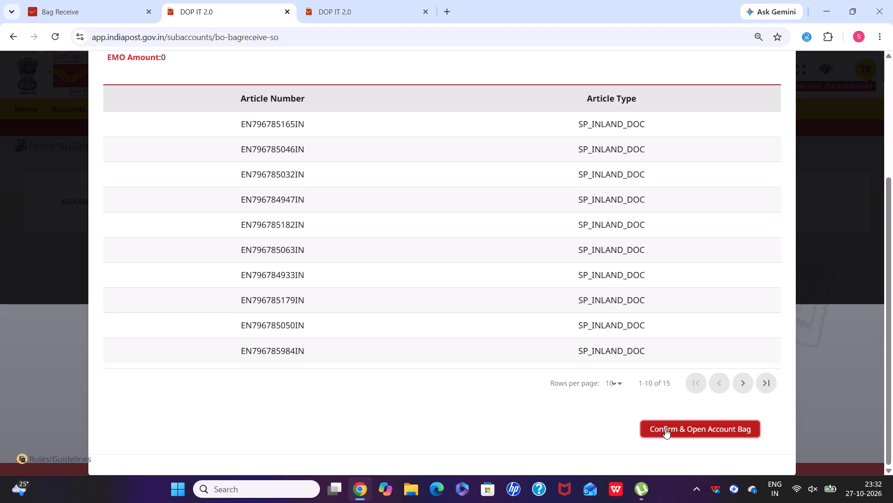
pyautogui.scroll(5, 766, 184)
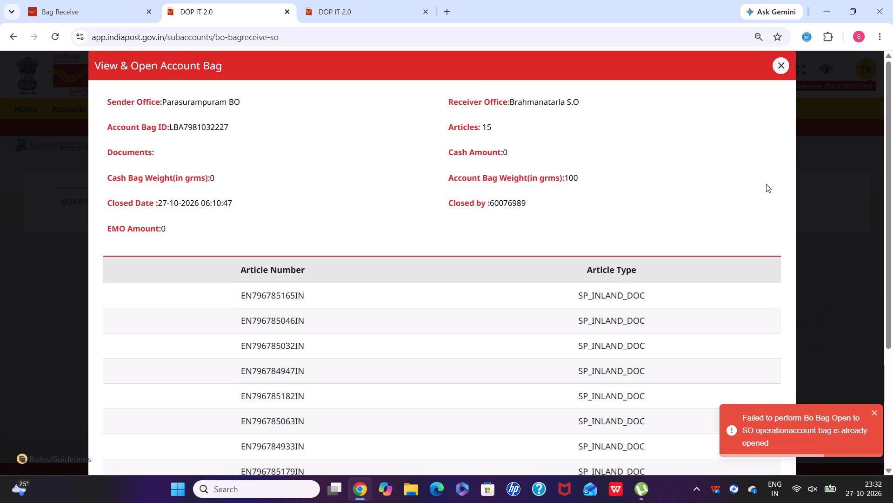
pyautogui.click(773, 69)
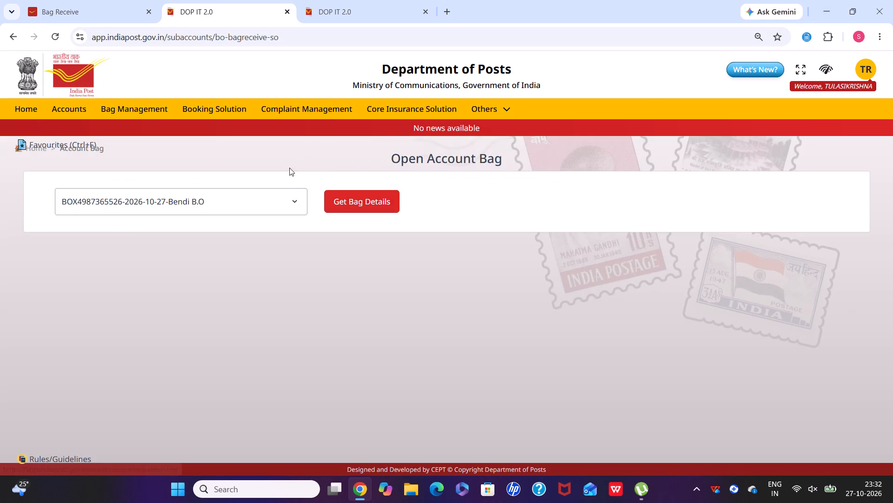
pyautogui.click(297, 198)
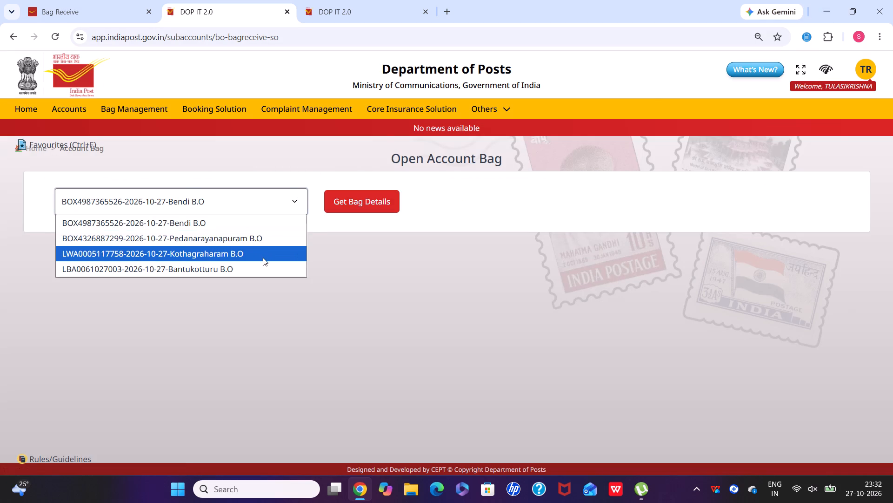
pyautogui.click(263, 258)
pyautogui.click(352, 202)
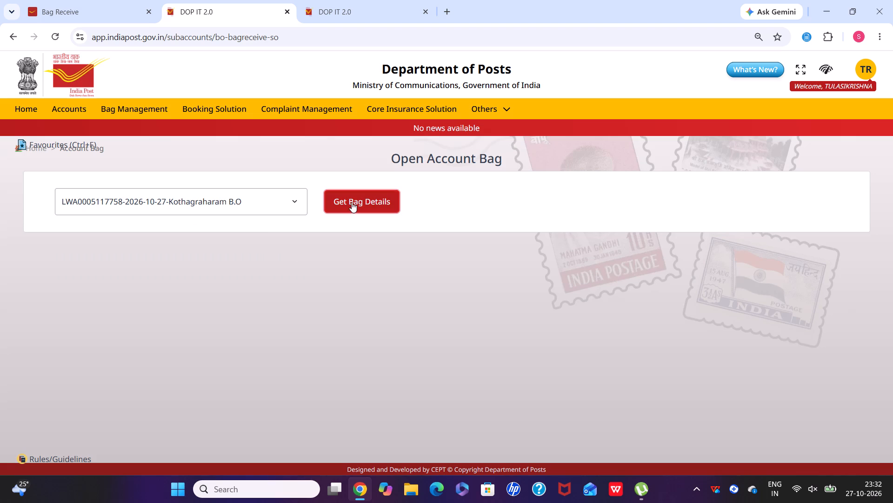
pyautogui.click(297, 204)
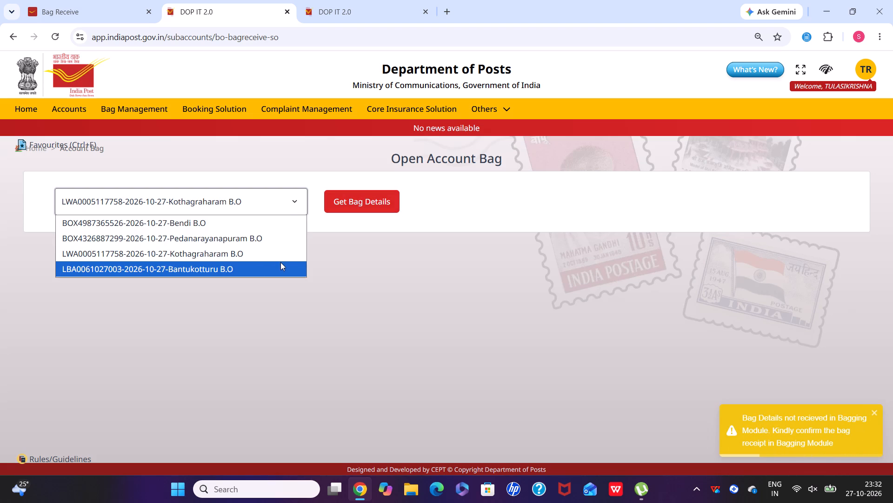
pyautogui.click(280, 262)
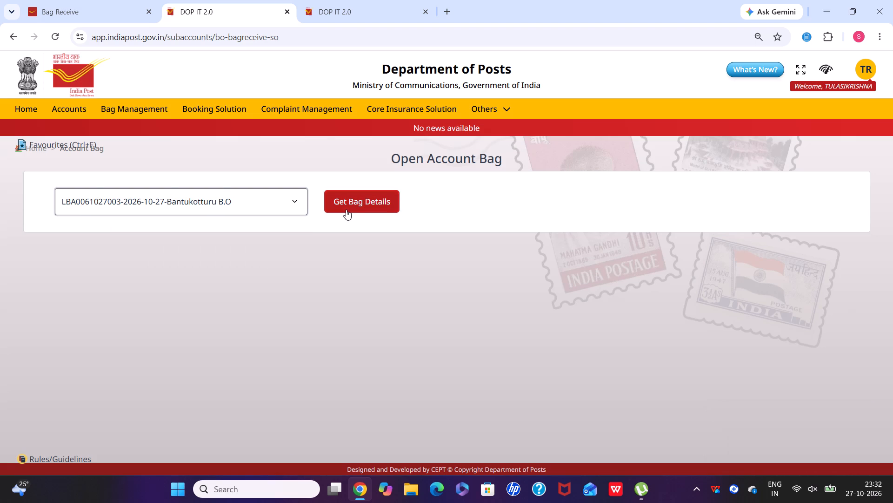
pyautogui.click(346, 210)
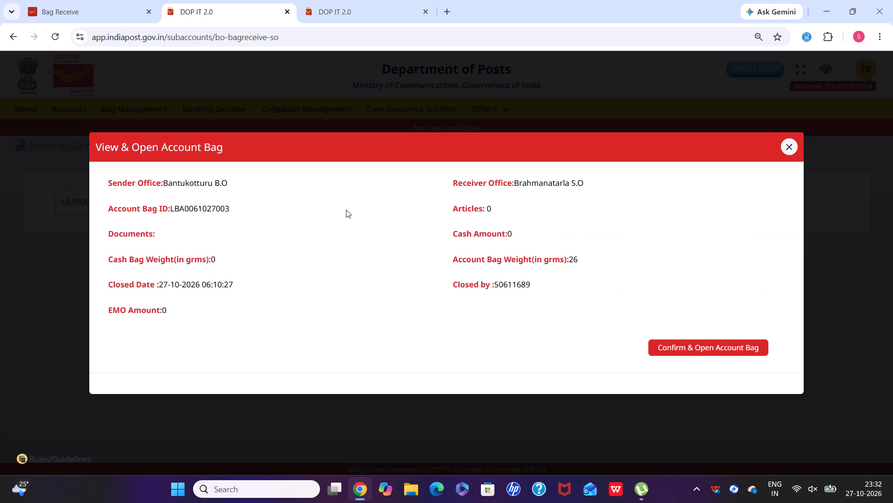
pyautogui.click(685, 348)
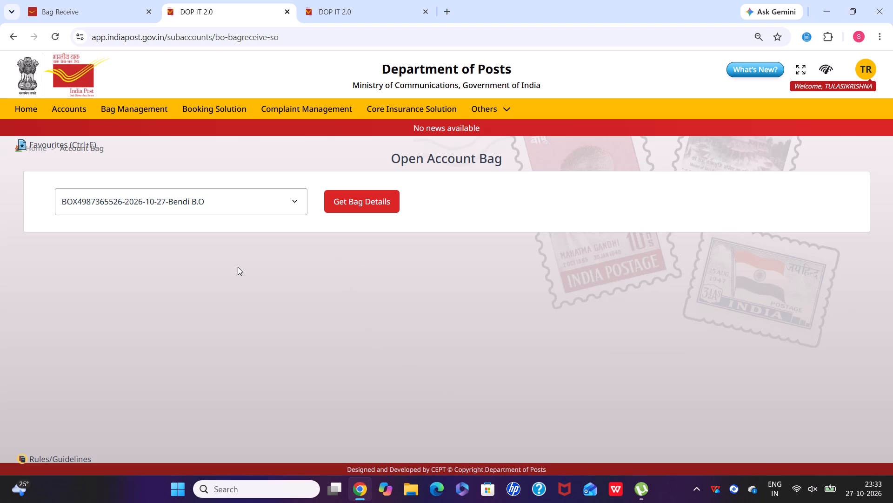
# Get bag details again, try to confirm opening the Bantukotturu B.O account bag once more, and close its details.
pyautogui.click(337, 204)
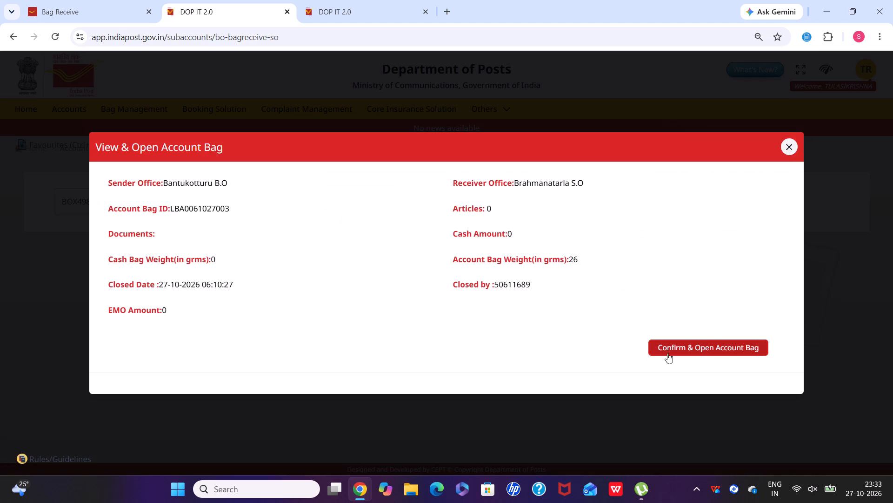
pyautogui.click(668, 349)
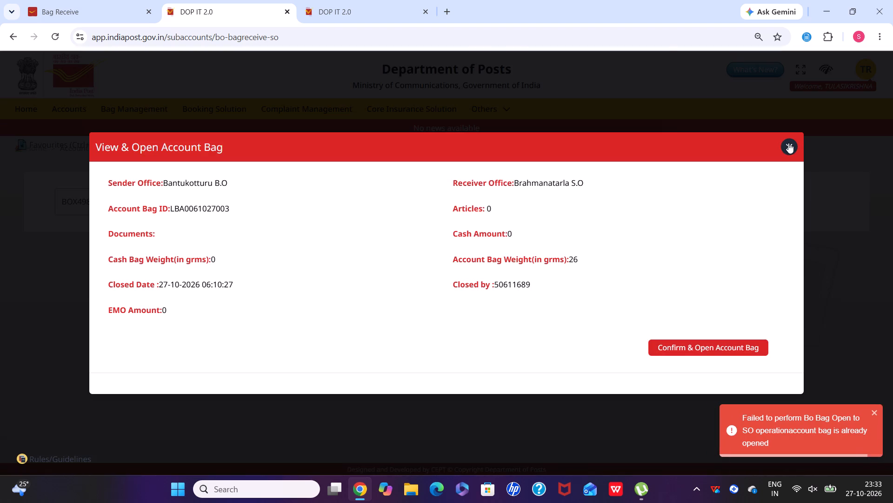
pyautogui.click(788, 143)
pyautogui.click(269, 210)
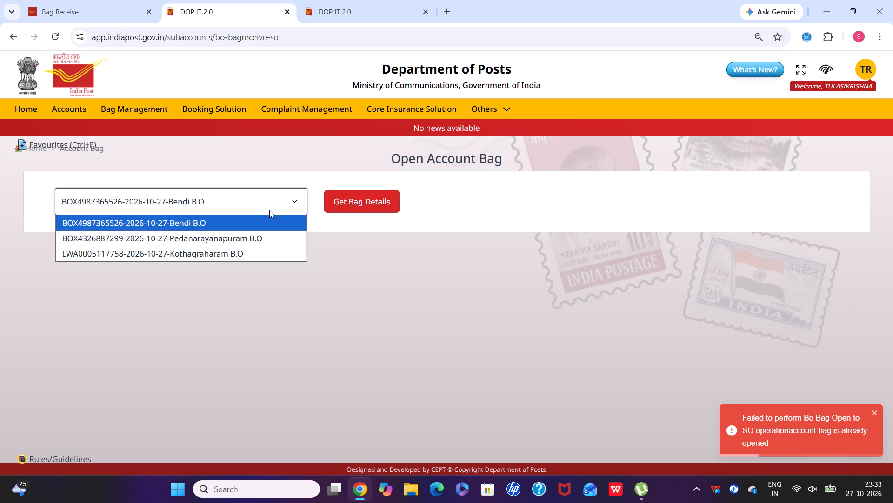
pyautogui.click(264, 243)
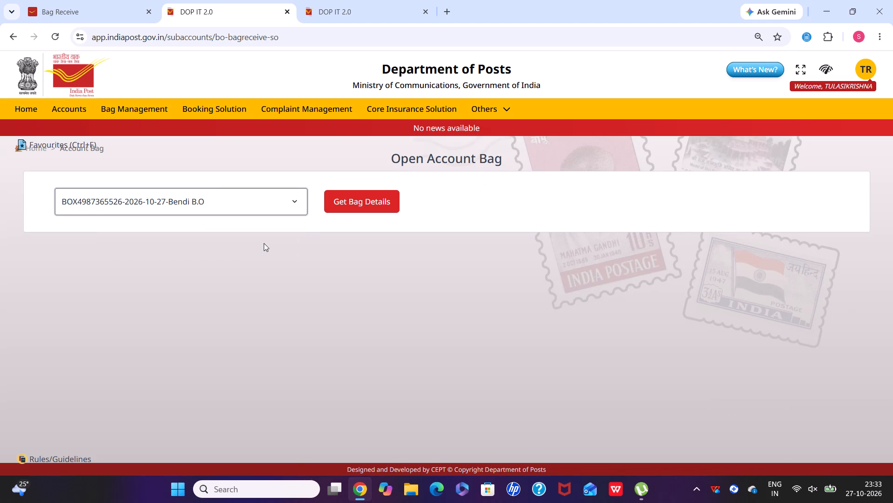
pyautogui.click(348, 205)
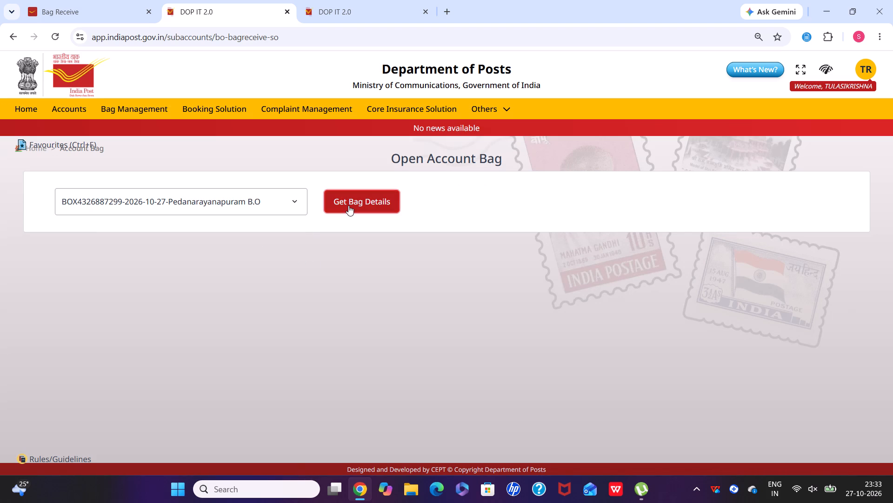
pyautogui.click(278, 197)
pyautogui.click(256, 251)
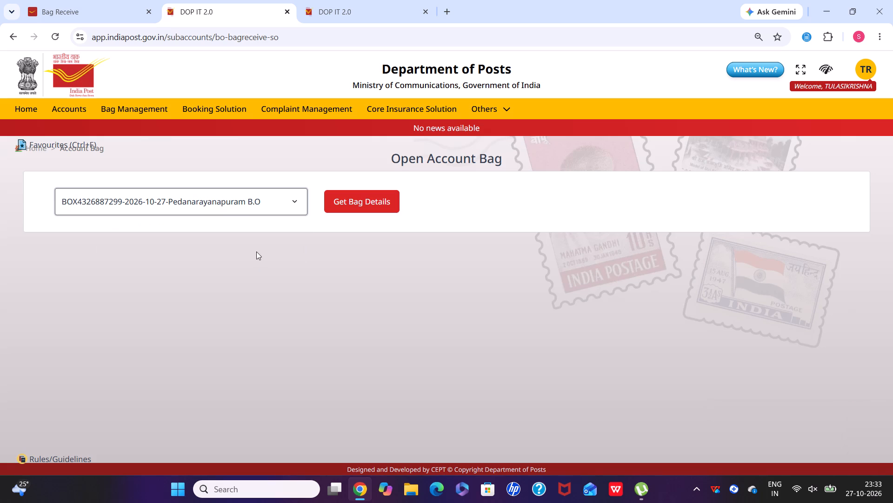
pyautogui.click(342, 206)
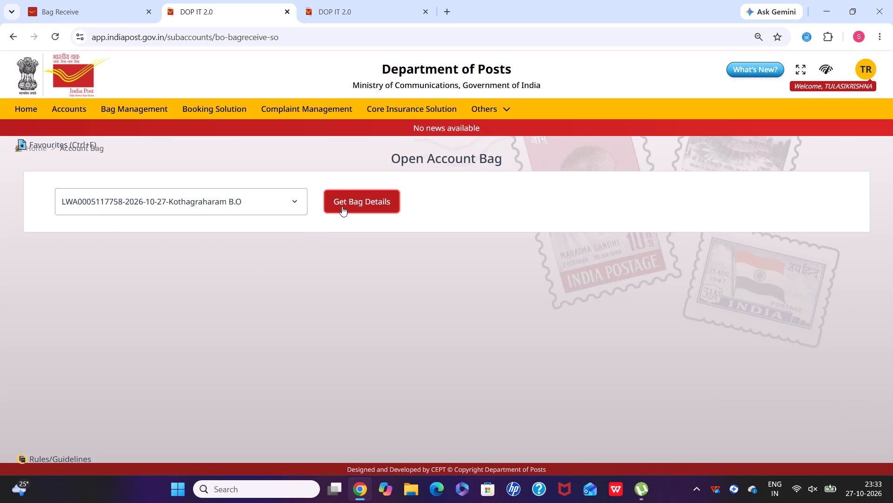
pyautogui.click(299, 203)
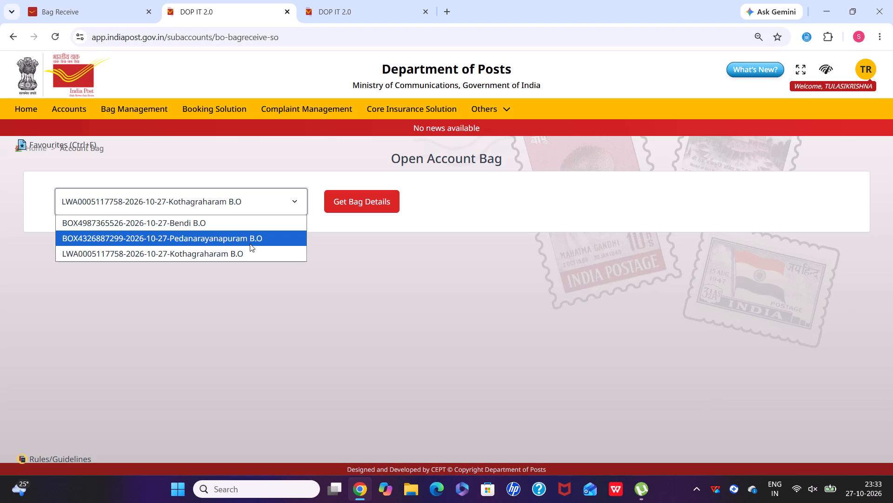
pyautogui.click(250, 244)
pyautogui.click(355, 200)
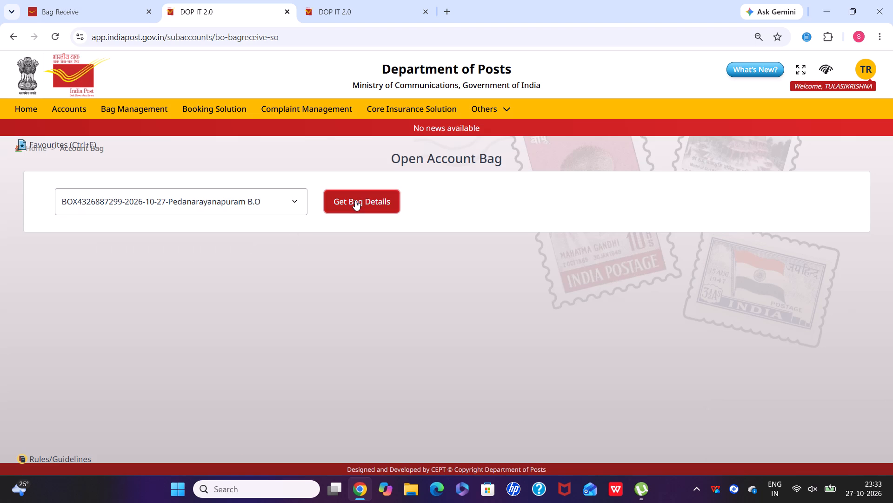
pyautogui.click(286, 202)
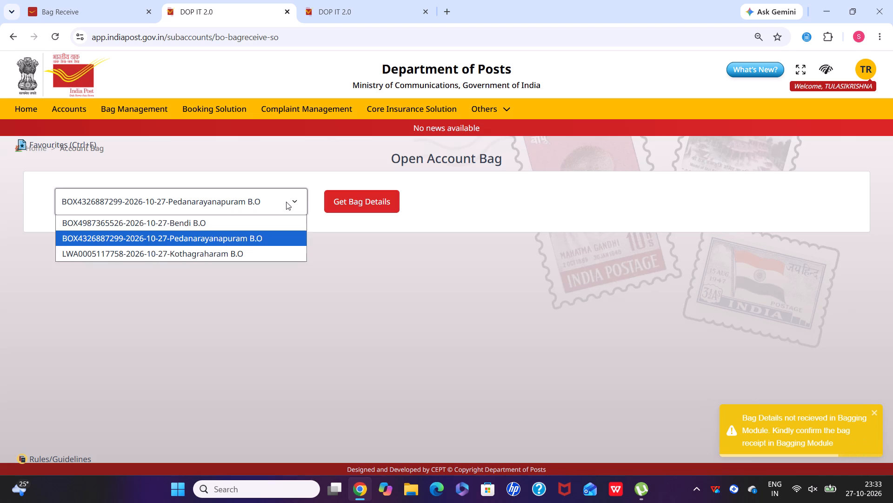
pyautogui.click(273, 253)
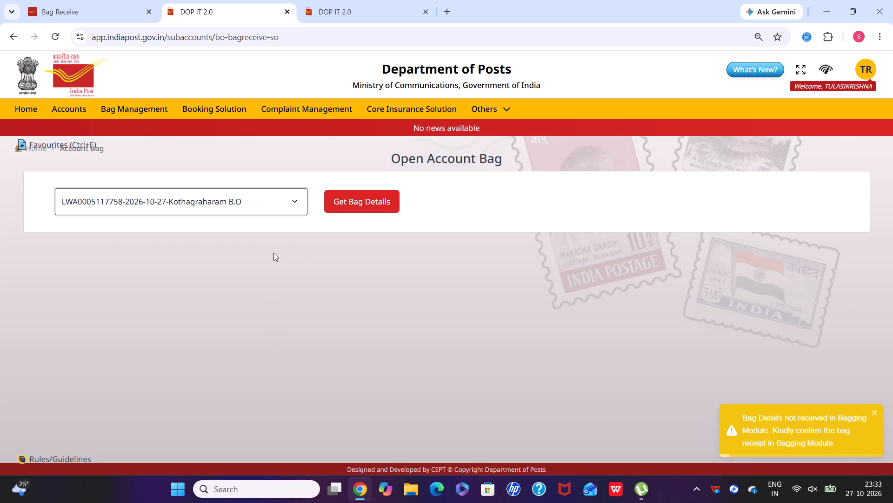
pyautogui.click(349, 204)
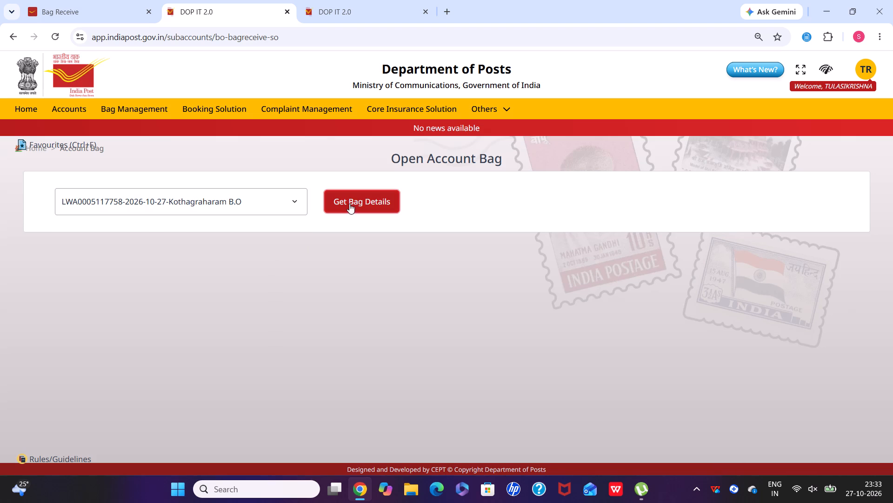
pyautogui.click(349, 204)
pyautogui.click(281, 199)
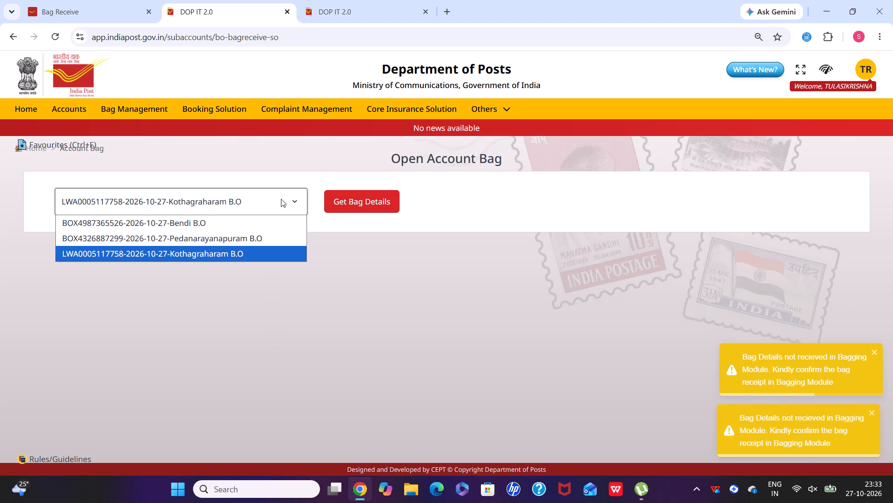
pyautogui.click(245, 228)
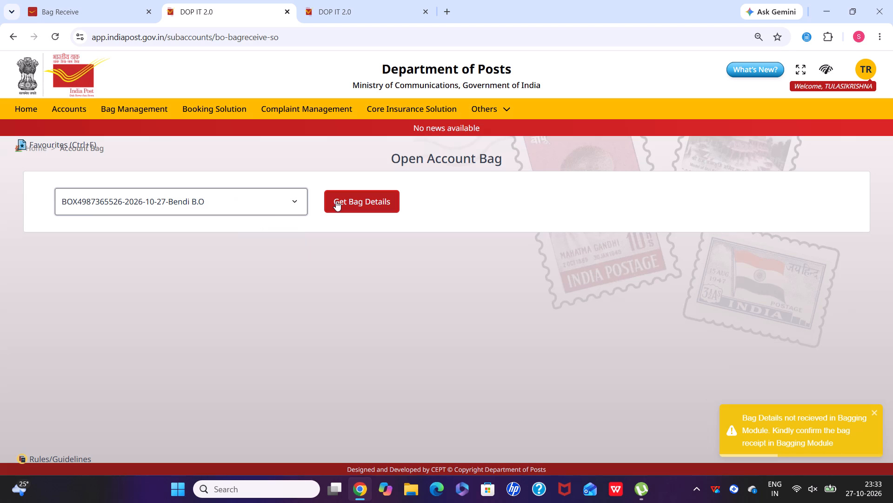
pyautogui.click(292, 199)
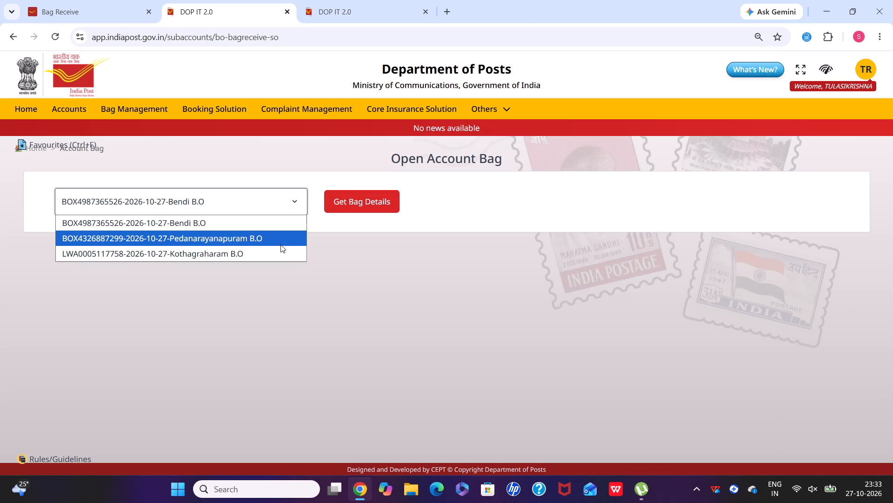
pyautogui.click(280, 245)
pyautogui.click(347, 211)
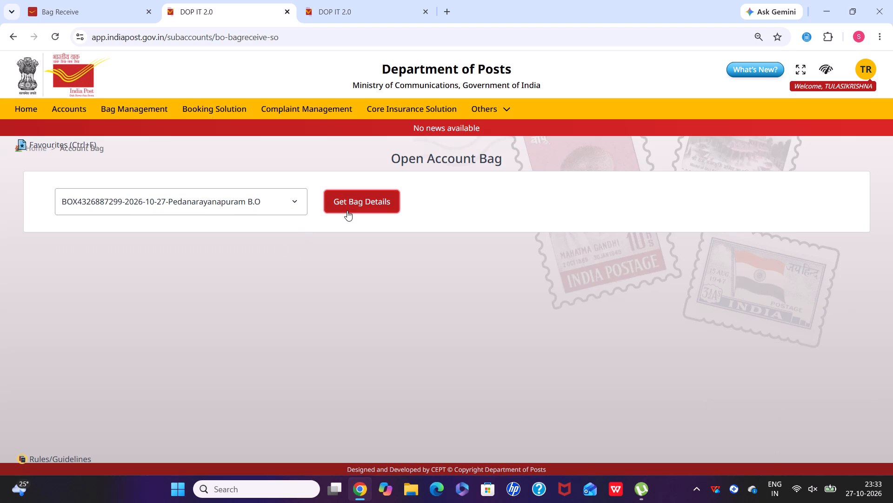
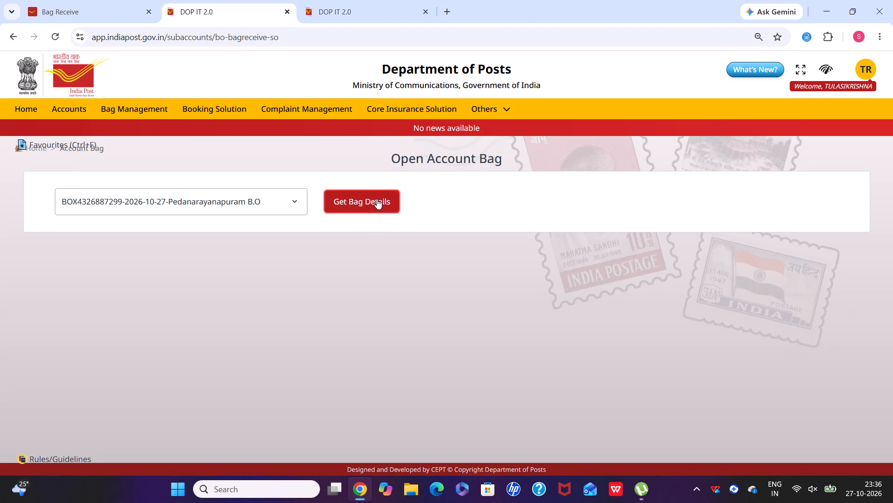
pyautogui.click(298, 202)
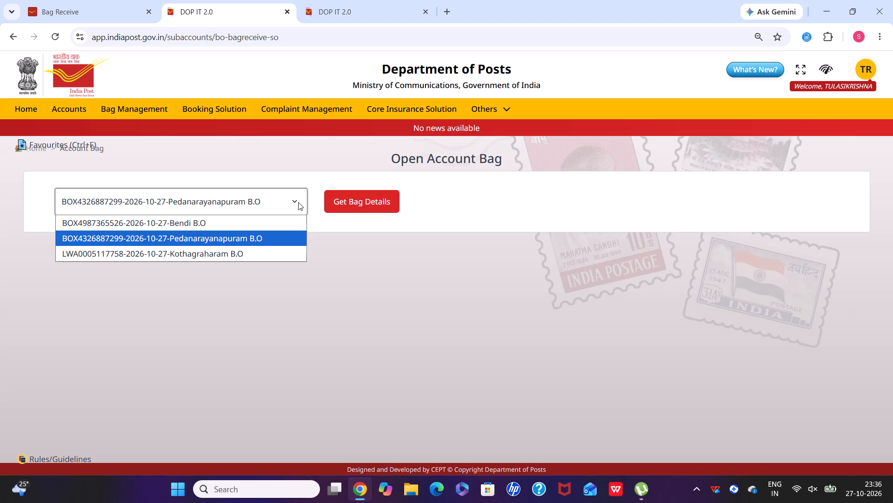
pyautogui.click(277, 250)
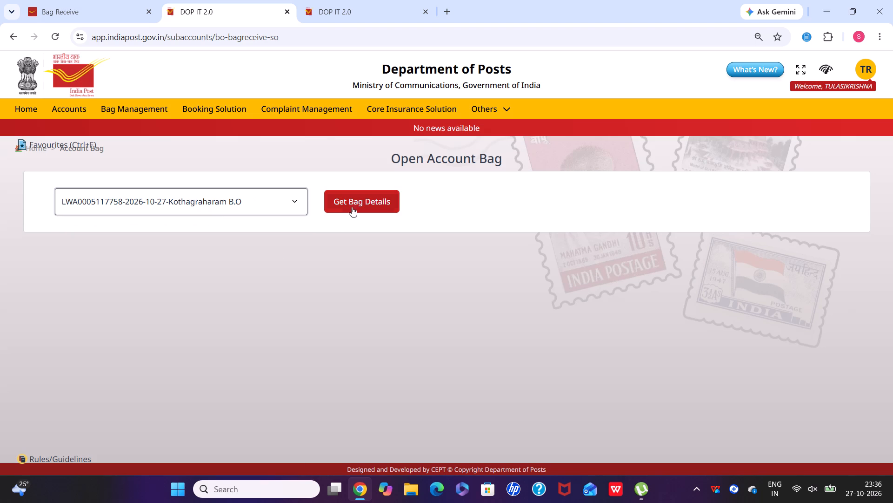
pyautogui.click(353, 204)
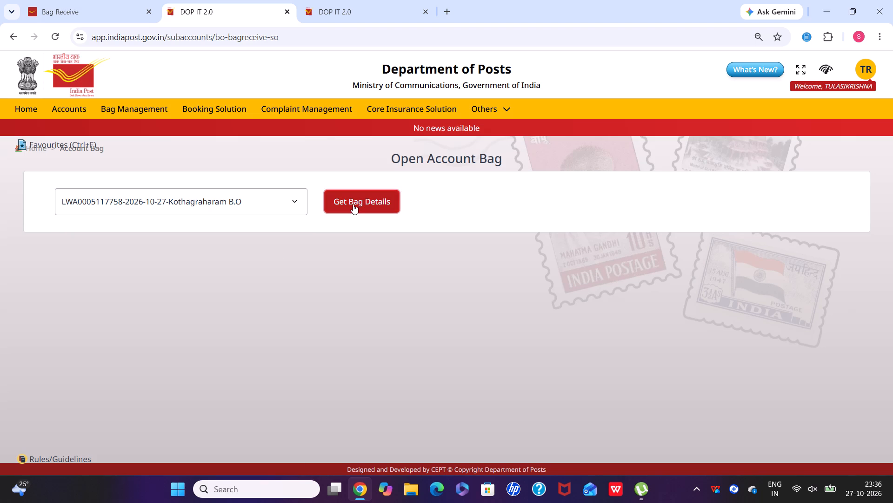
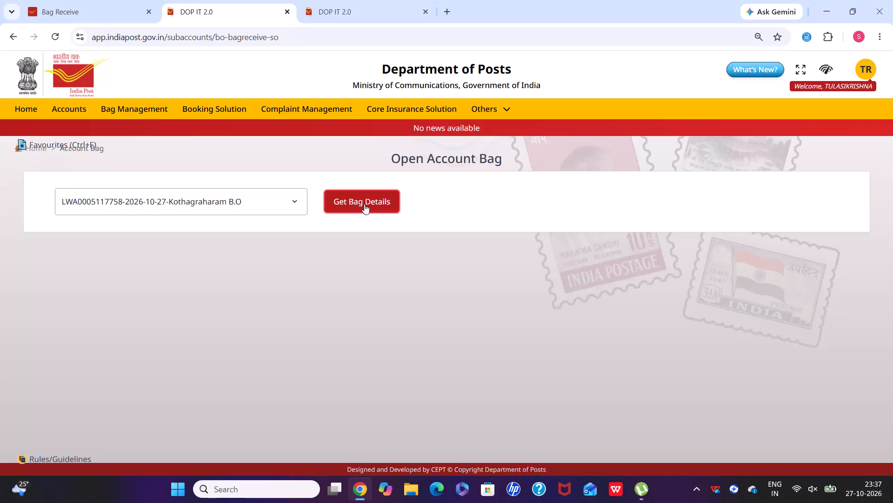
pyautogui.click(364, 204)
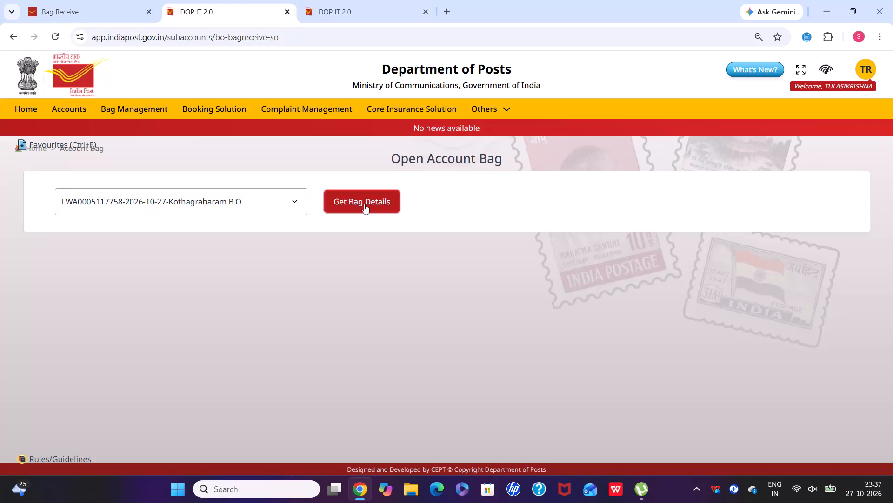
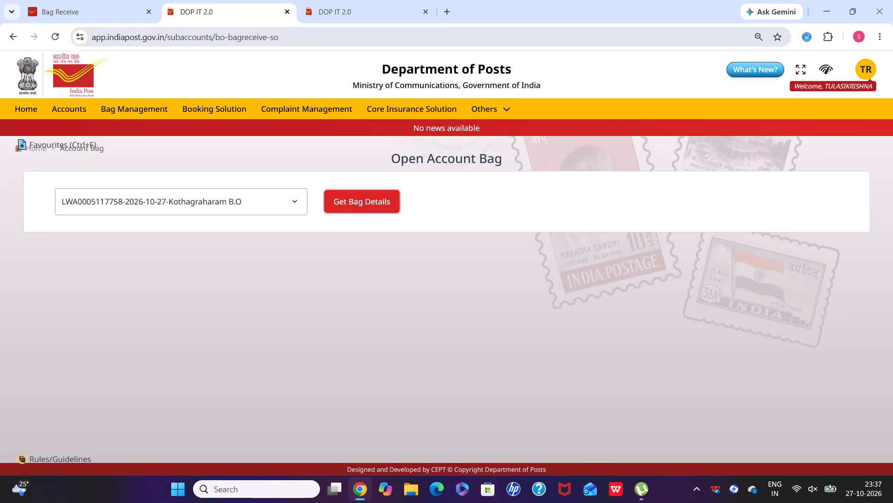
# Close the extra browser tab showing the employee portal home page.
pyautogui.click(427, 5)
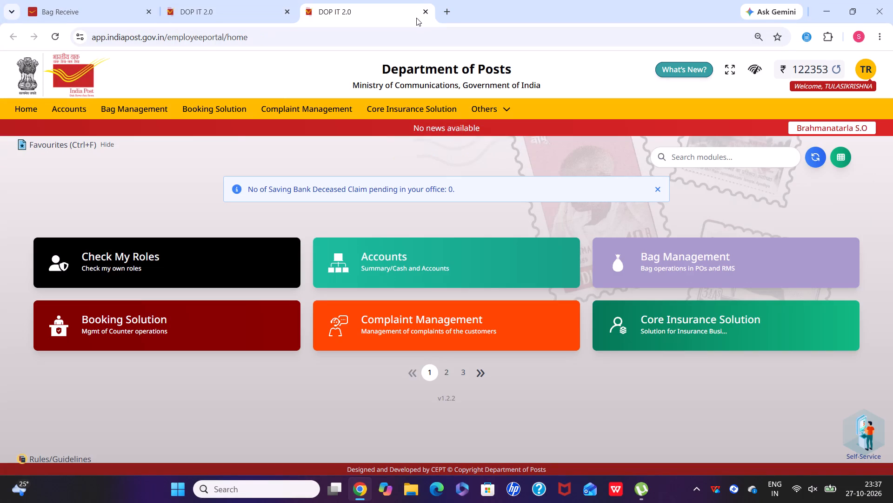
pyautogui.click(428, 11)
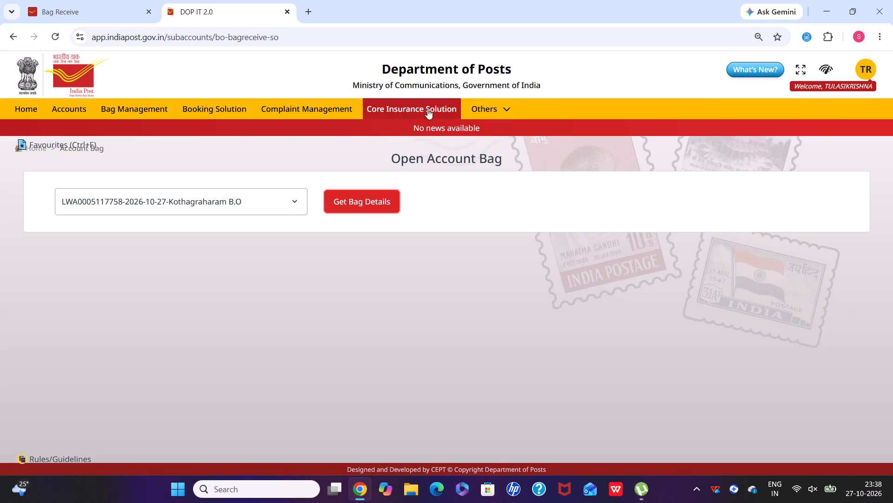
# Check the Mismatch Transactions page among the Treasury Management tools.
pyautogui.click(323, 207)
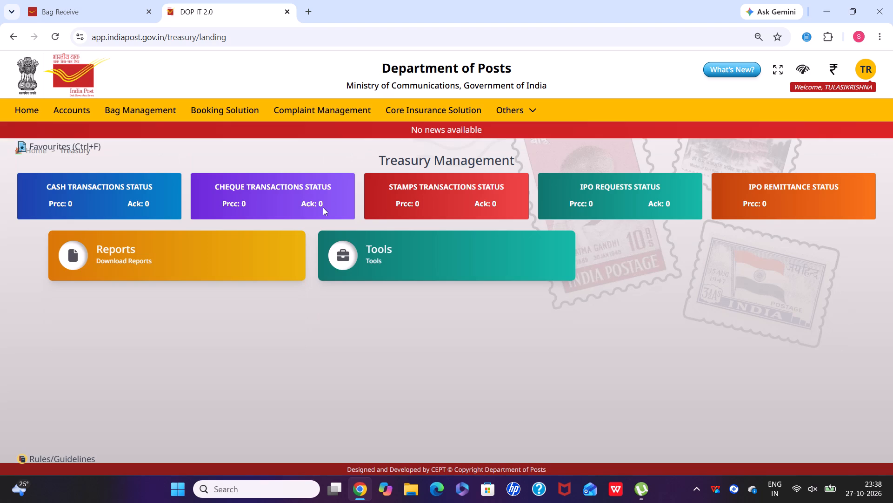
pyautogui.click(375, 265)
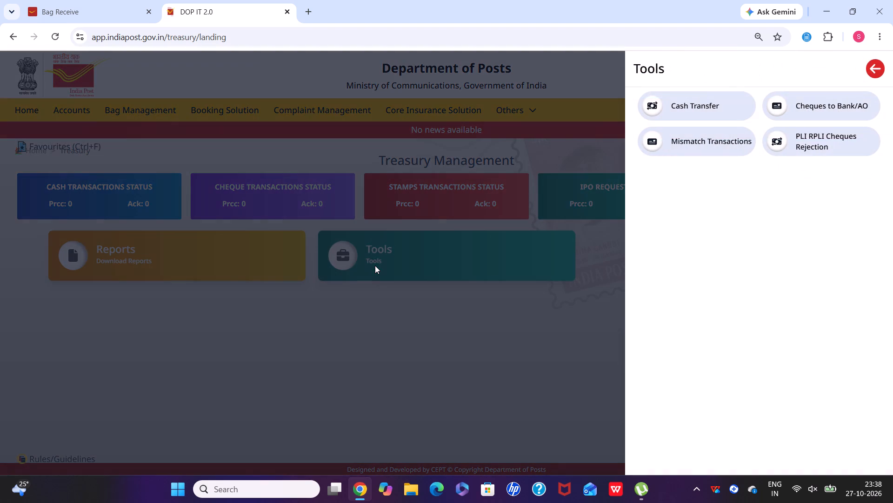
pyautogui.click(722, 154)
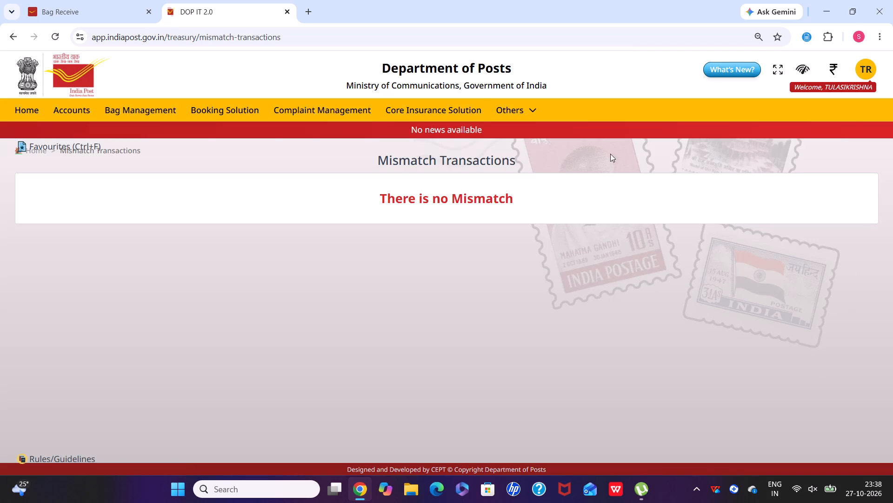
# Close the Mismatch Transactions and Bag Receive tabs to end the browser session.
pyautogui.click(287, 11)
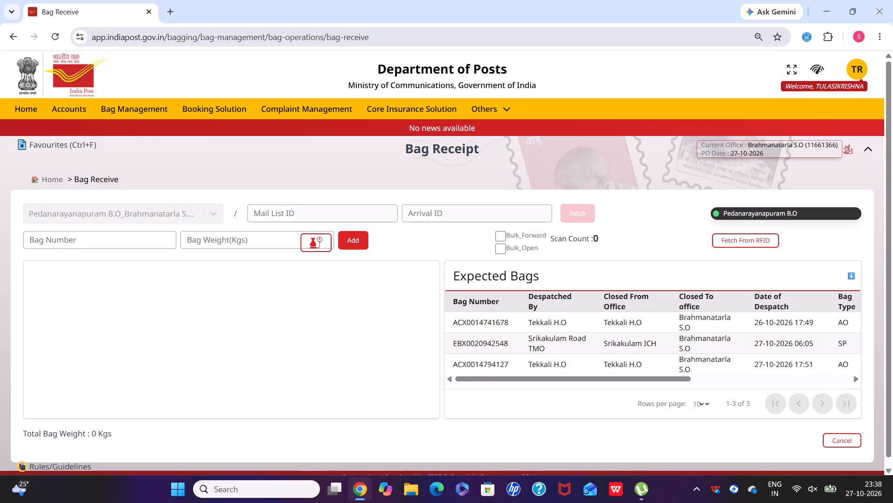
pyautogui.click(147, 13)
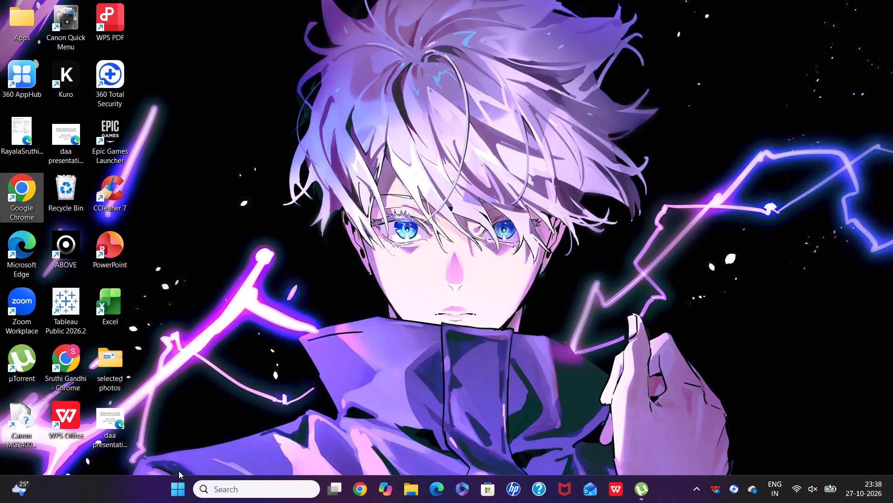
# Bring up the Windows power options for the computer.
pyautogui.click(180, 485)
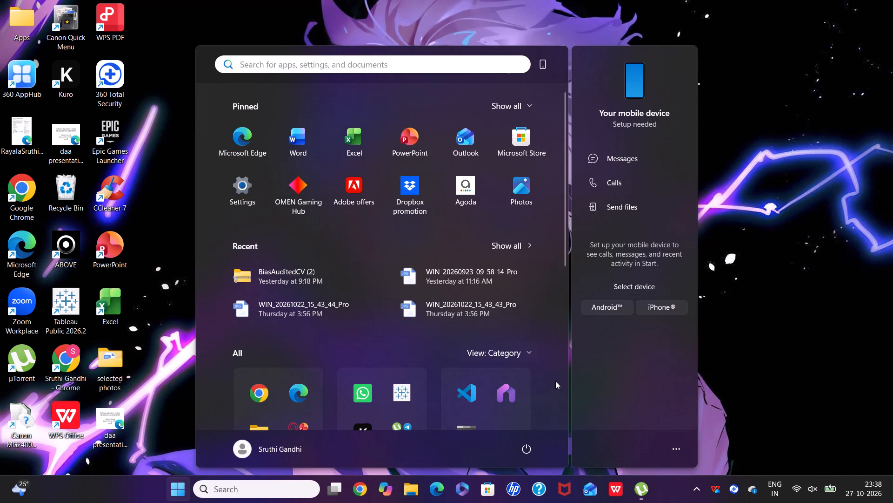
pyautogui.click(534, 449)
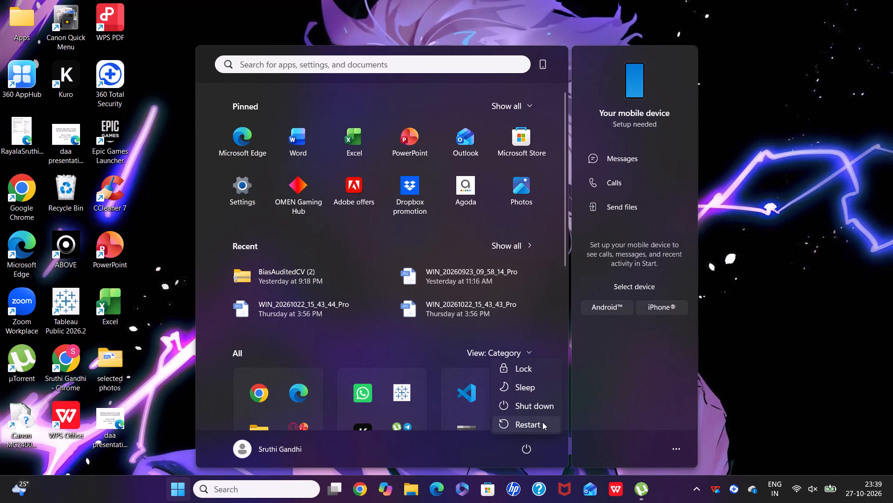